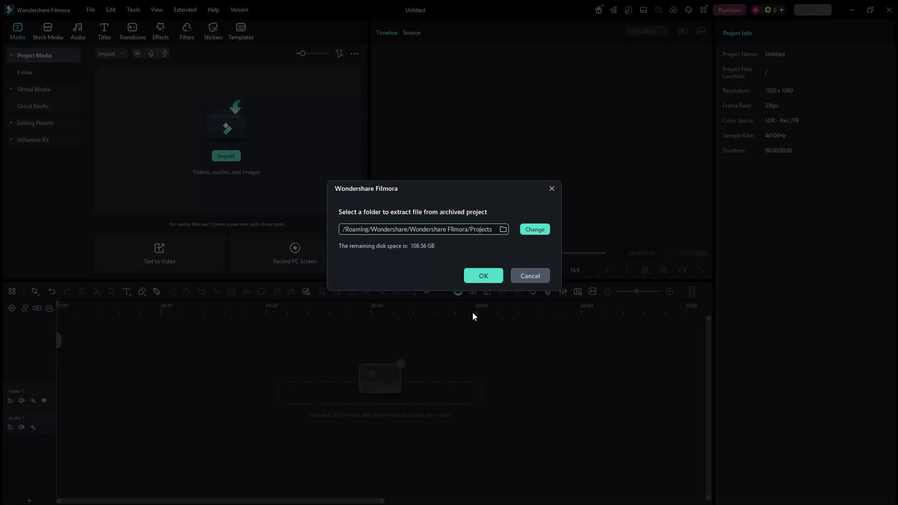
# Extract the archived project into the proposed Projects folder.
pyautogui.click(490, 275)
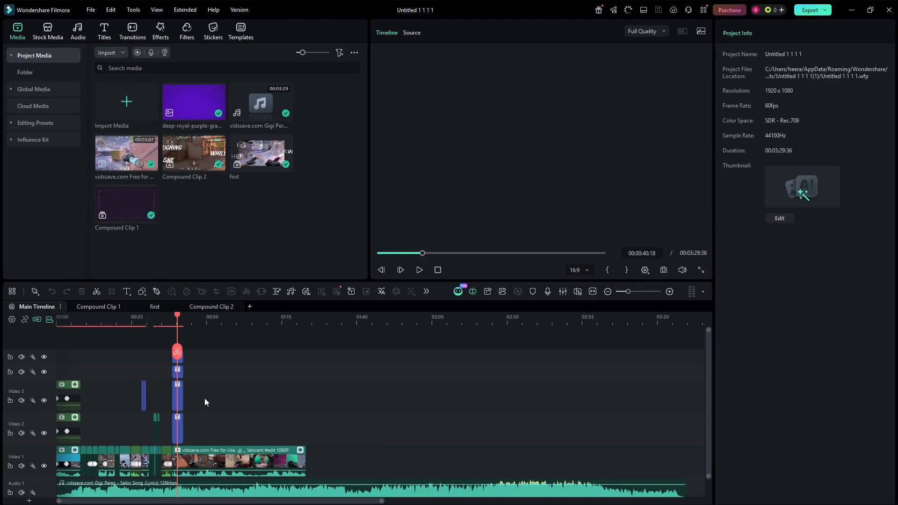
# Scrub through the main timeline to review the edit from the title section to the end of the last video clip.
pyautogui.moveTo(175, 322); pyautogui.dragTo(147, 331)
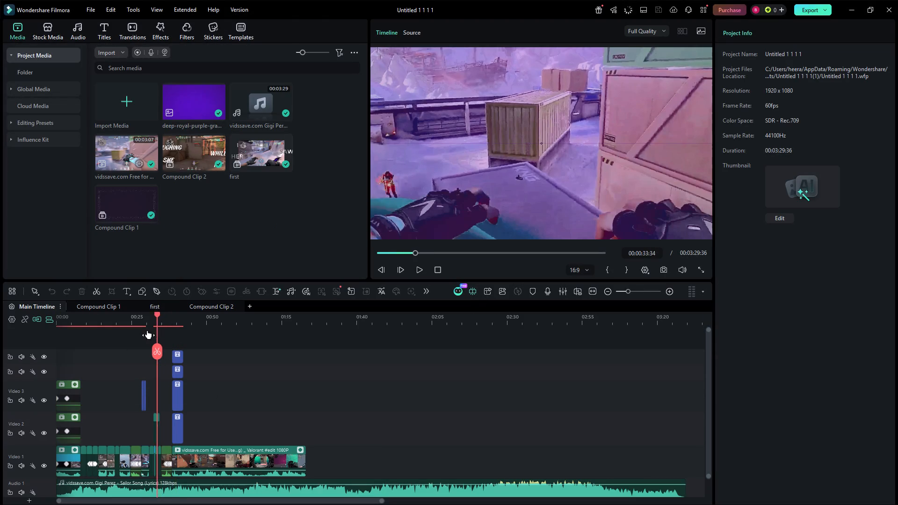
pyautogui.moveTo(147, 331); pyautogui.dragTo(174, 332)
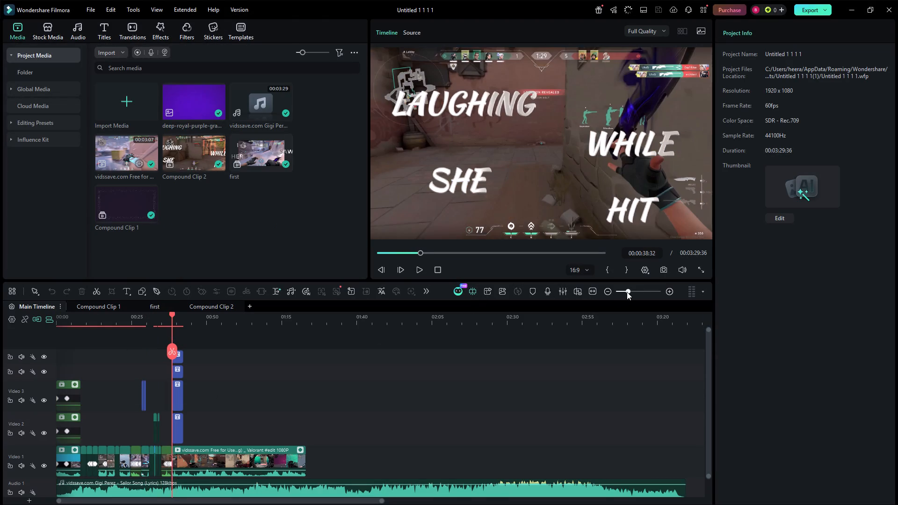
pyautogui.moveTo(627, 292); pyautogui.dragTo(637, 289)
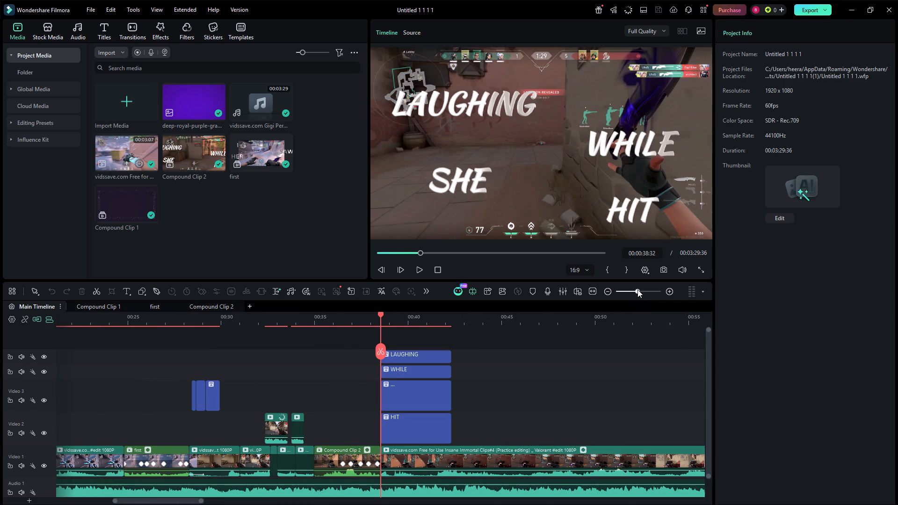
pyautogui.moveTo(637, 289); pyautogui.dragTo(640, 289)
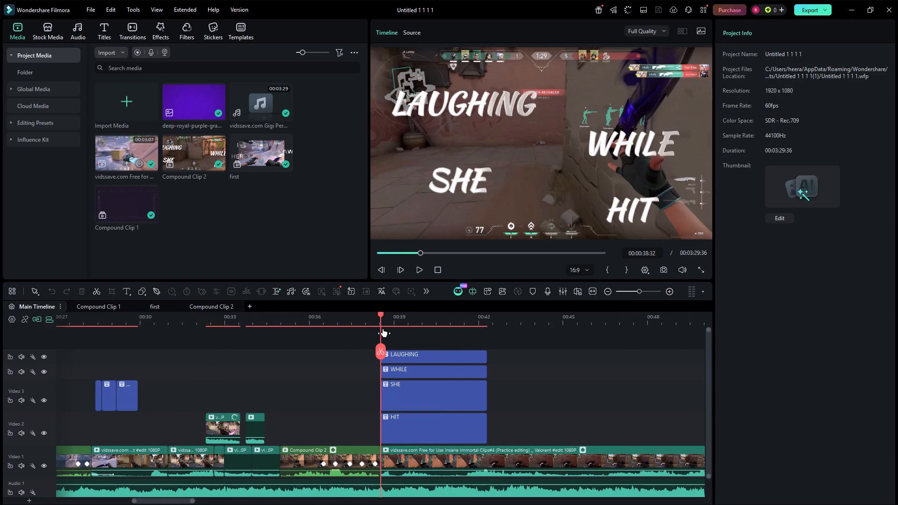
pyautogui.moveTo(381, 327); pyautogui.dragTo(467, 328)
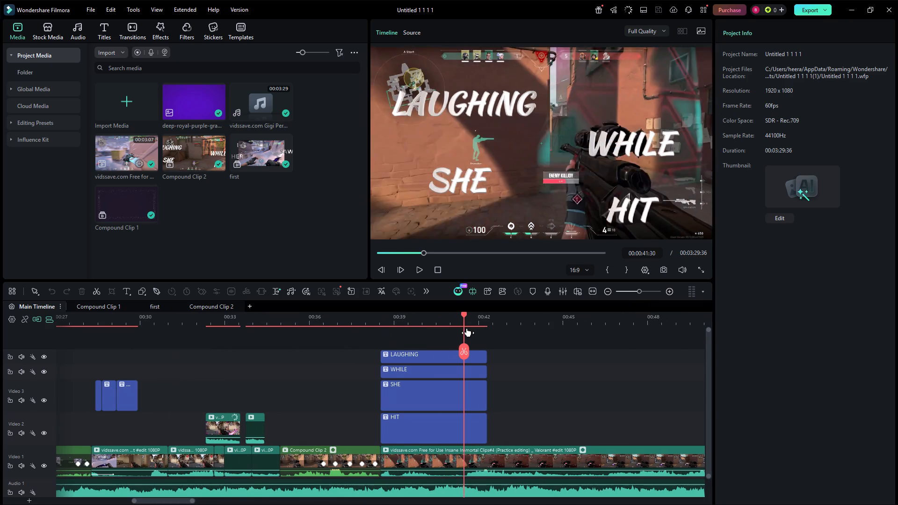
pyautogui.moveTo(467, 328); pyautogui.dragTo(558, 333)
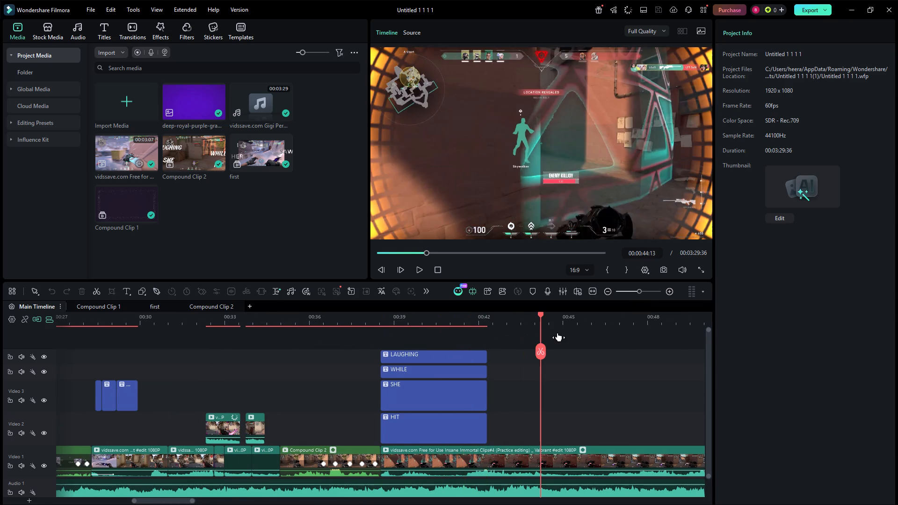
pyautogui.moveTo(558, 333); pyautogui.dragTo(528, 341)
pyautogui.moveTo(529, 324); pyautogui.dragTo(721, 332)
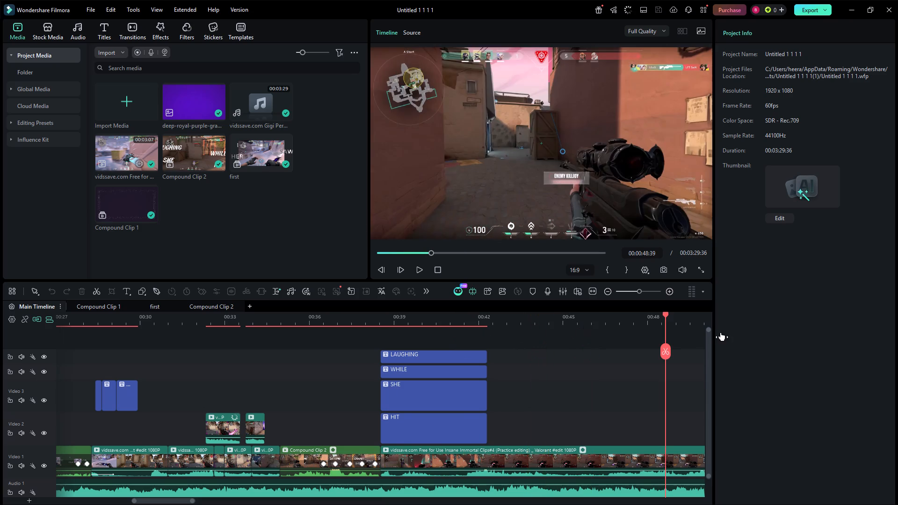
pyautogui.moveTo(721, 332); pyautogui.dragTo(666, 337)
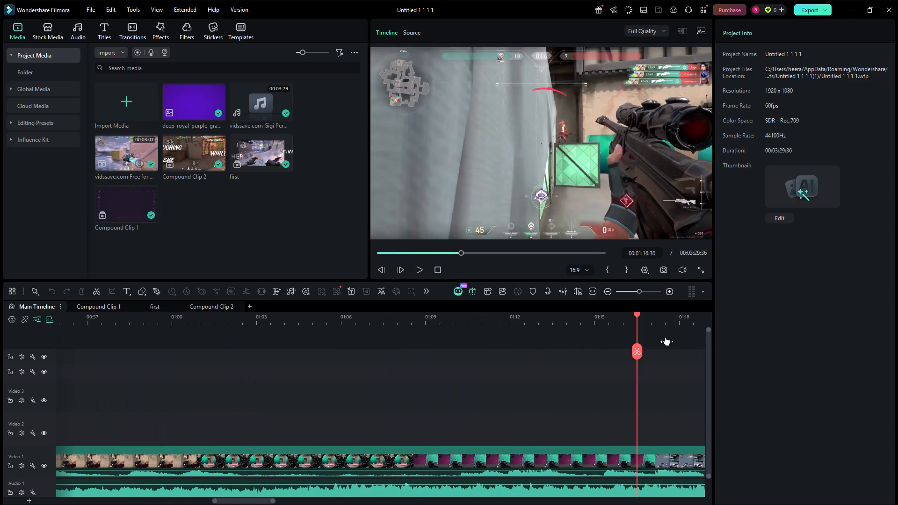
pyautogui.moveTo(666, 337); pyautogui.dragTo(684, 341)
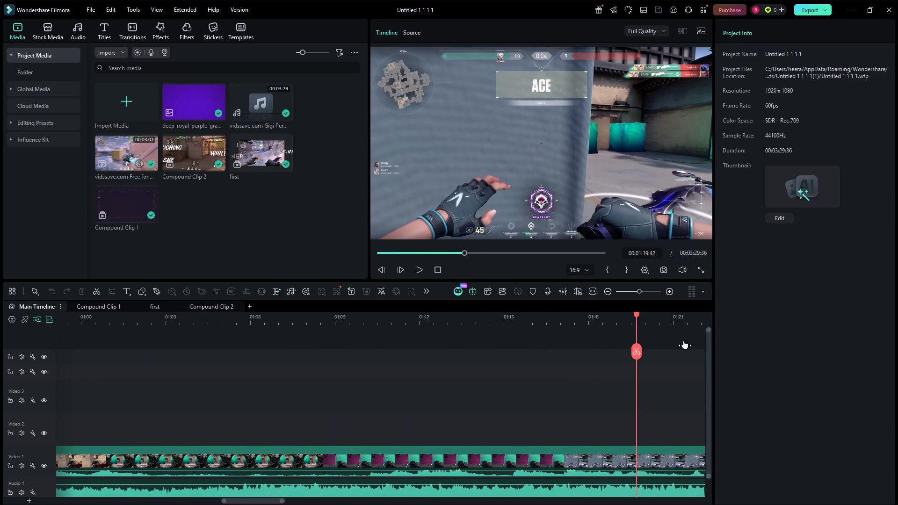
pyautogui.moveTo(684, 341); pyautogui.dragTo(75, 358)
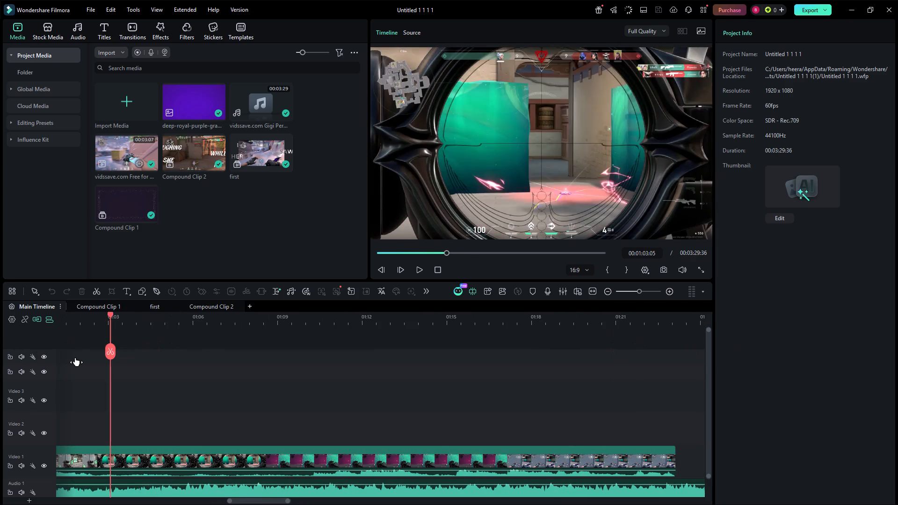
pyautogui.moveTo(75, 358); pyautogui.dragTo(322, 359)
# Apply the Black Hole out-animation to the last clip on Video 1 with a duration of 2.74.
pyautogui.click(487, 467)
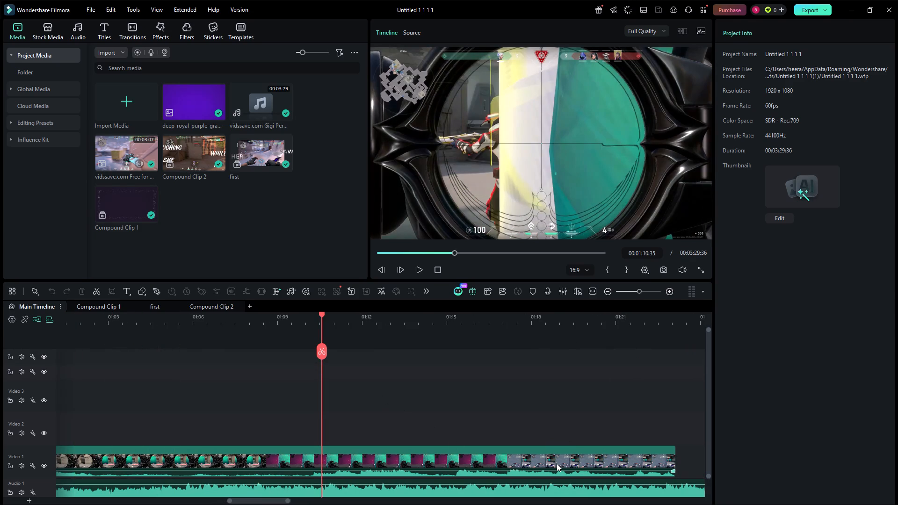
pyautogui.click(557, 463)
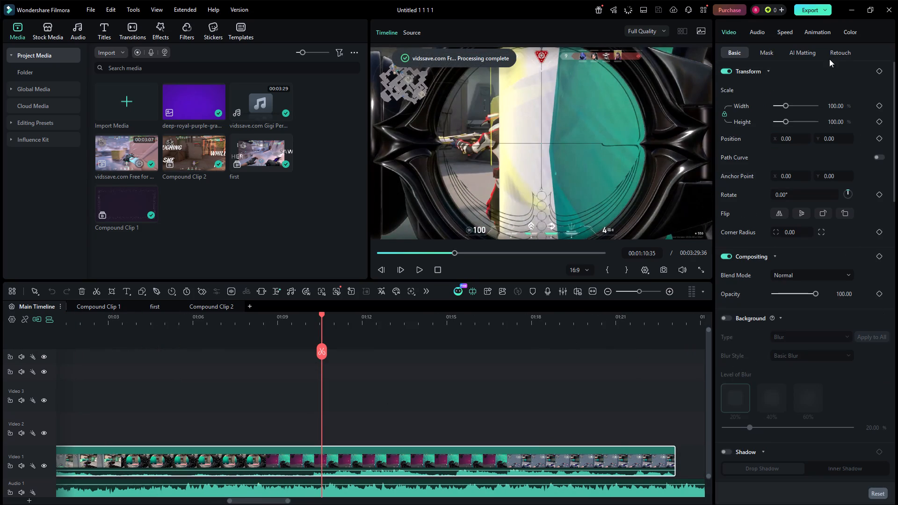
pyautogui.click(826, 37)
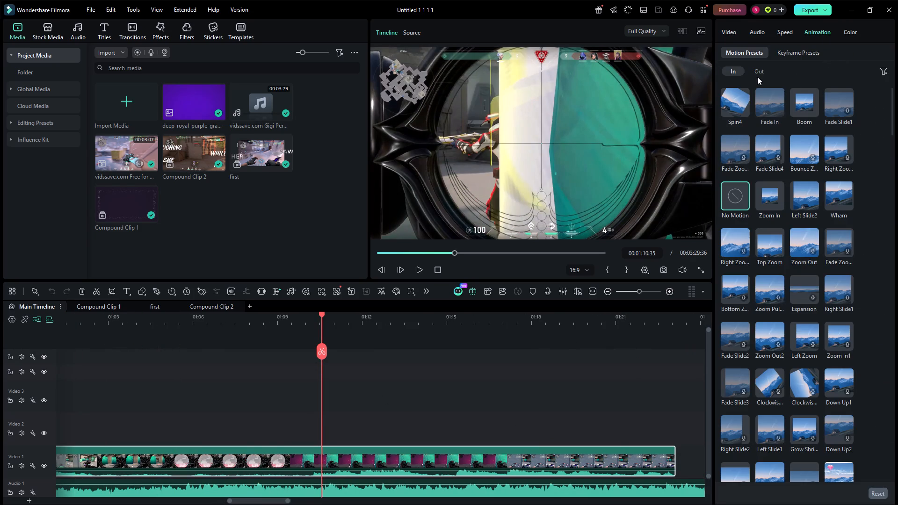
pyautogui.click(760, 72)
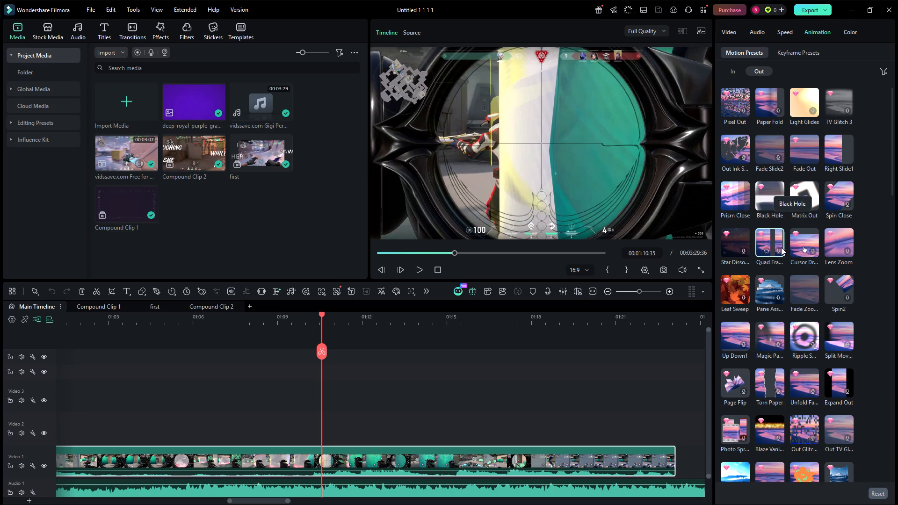
pyautogui.click(778, 204)
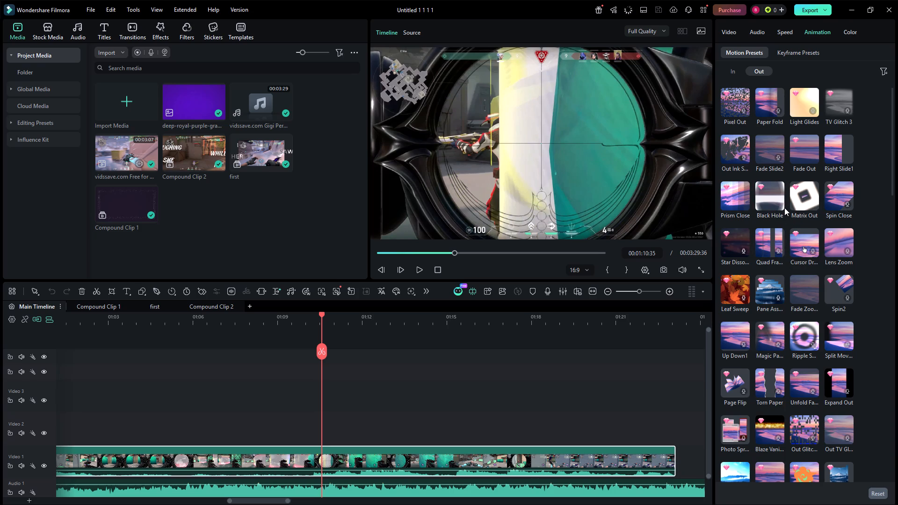
pyautogui.click(766, 200)
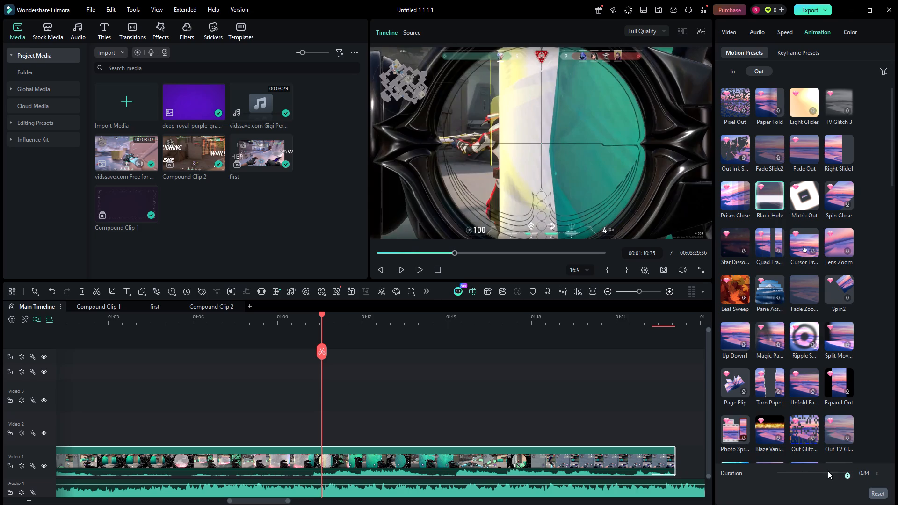
pyautogui.click(847, 474)
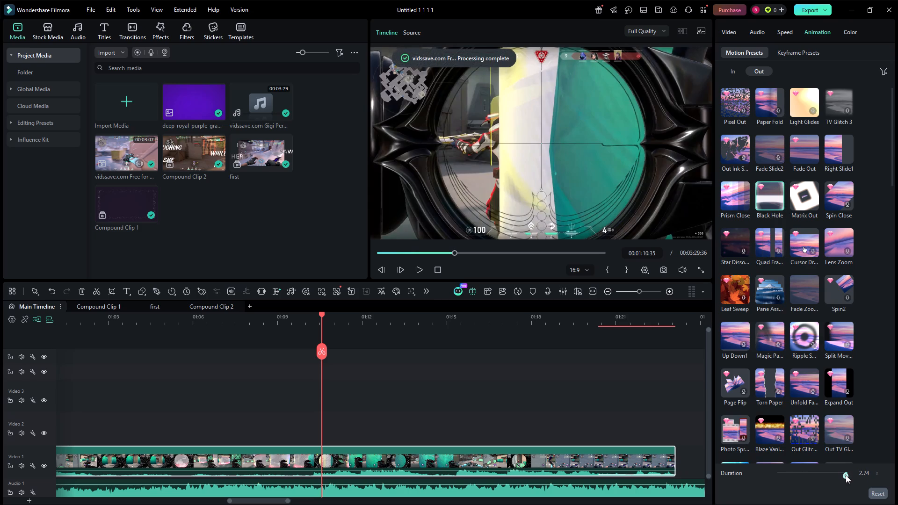
# Play back the end of the last video clip to check its closing animation.
pyautogui.click(423, 270)
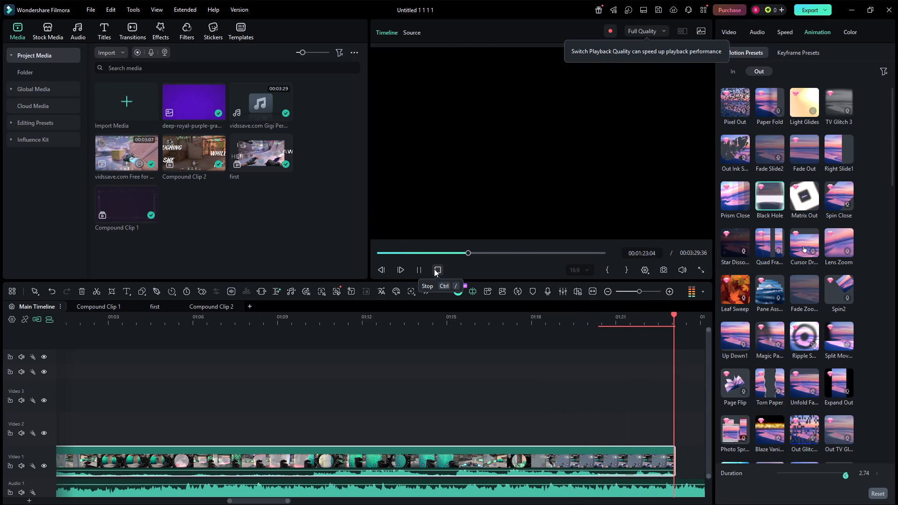
pyautogui.click(424, 273)
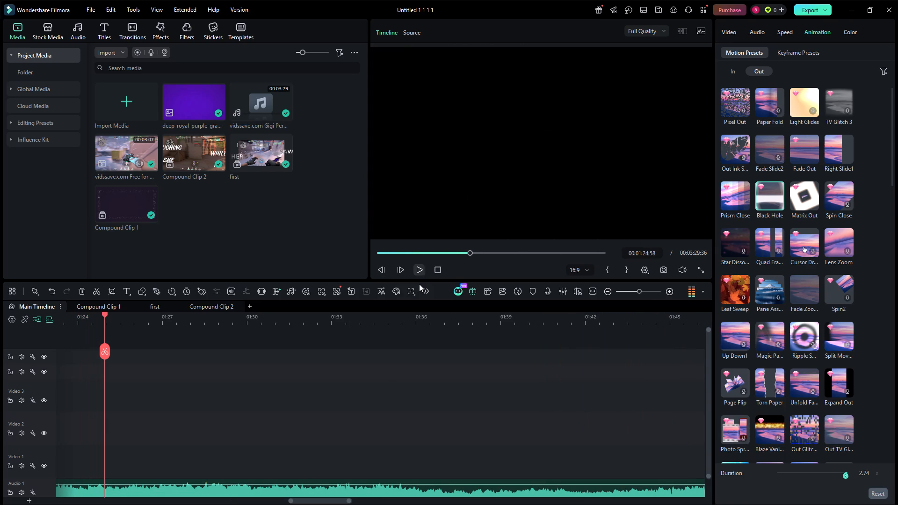
# Preview the last Video 1 clip under the LAUGHING title and set its LUT skin tone protection to 42.
pyautogui.click(357, 408)
pyautogui.moveTo(156, 392); pyautogui.dragTo(516, 384, button='right')
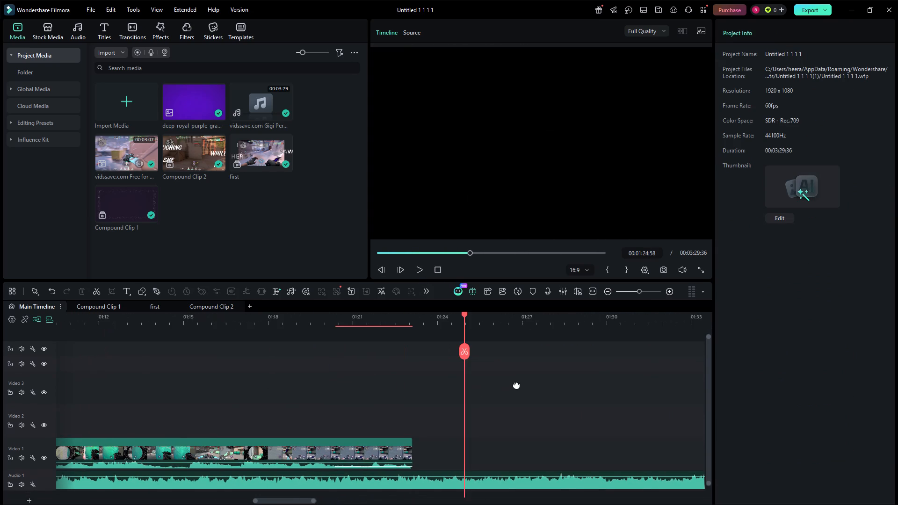
pyautogui.moveTo(516, 384); pyautogui.dragTo(517, 383, button='right')
pyautogui.moveTo(401, 404); pyautogui.dragTo(693, 421, button='right')
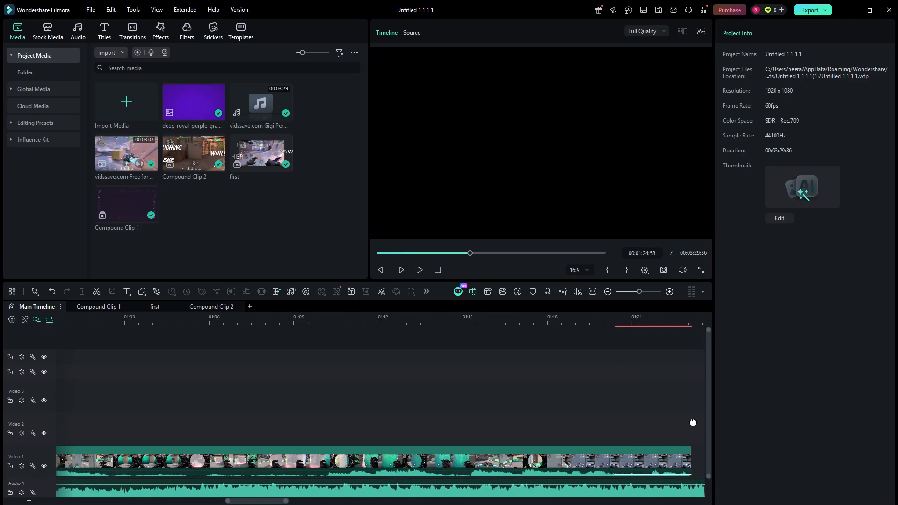
pyautogui.moveTo(693, 421); pyautogui.dragTo(800, 416, button='right')
pyautogui.moveTo(104, 404); pyautogui.dragTo(541, 395, button='right')
pyautogui.moveTo(318, 391); pyautogui.dragTo(652, 410, button='right')
pyautogui.click(368, 455)
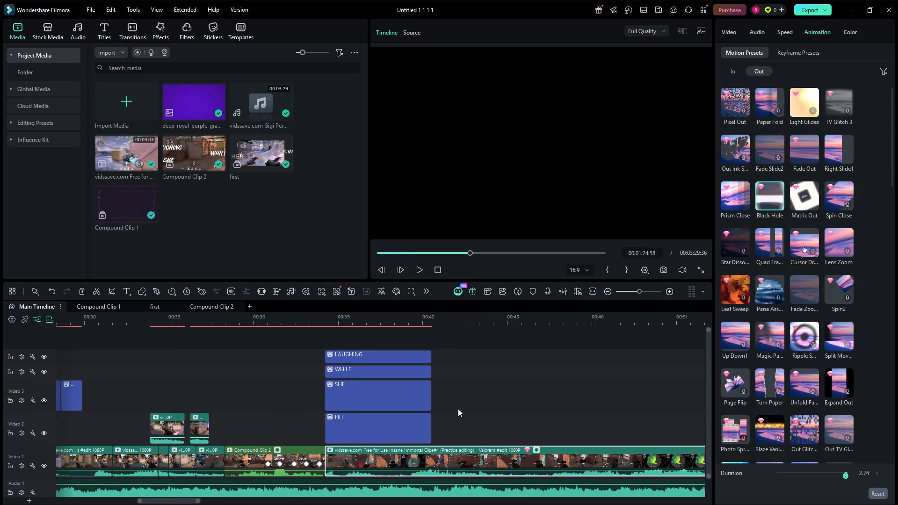
pyautogui.moveTo(496, 418); pyautogui.dragTo(523, 411, button='right')
pyautogui.click(400, 317)
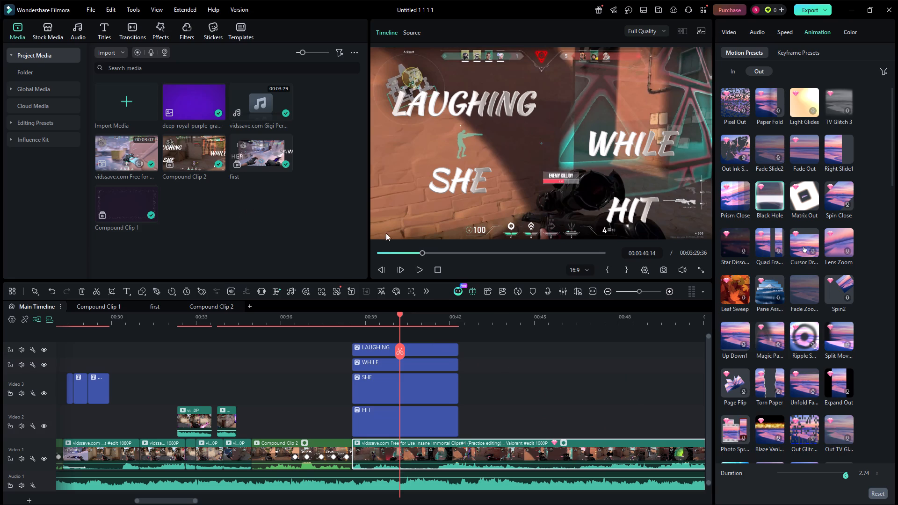
pyautogui.click(840, 37)
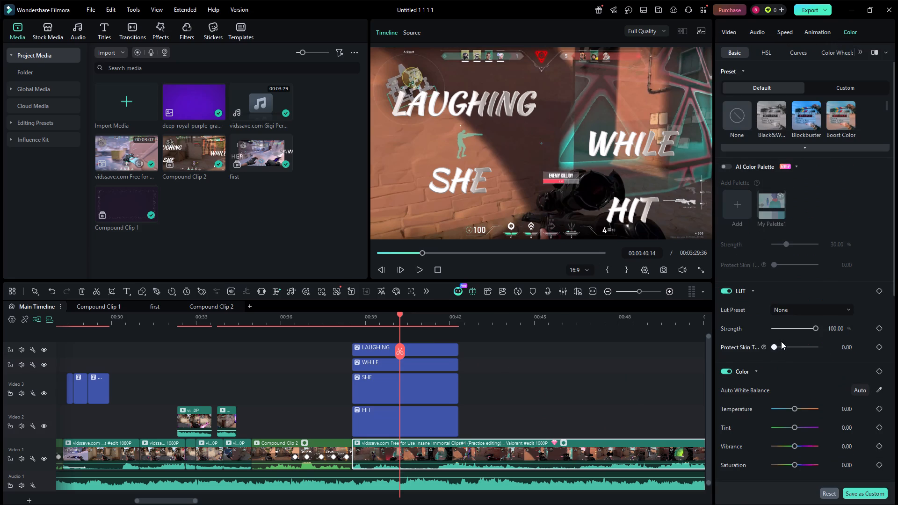
pyautogui.moveTo(784, 348); pyautogui.dragTo(795, 350)
# Set the clip's color values to Temperature -46, Tint 15, Vibrance 12 and Saturation -15.
pyautogui.moveTo(893, 284); pyautogui.dragTo(897, 337)
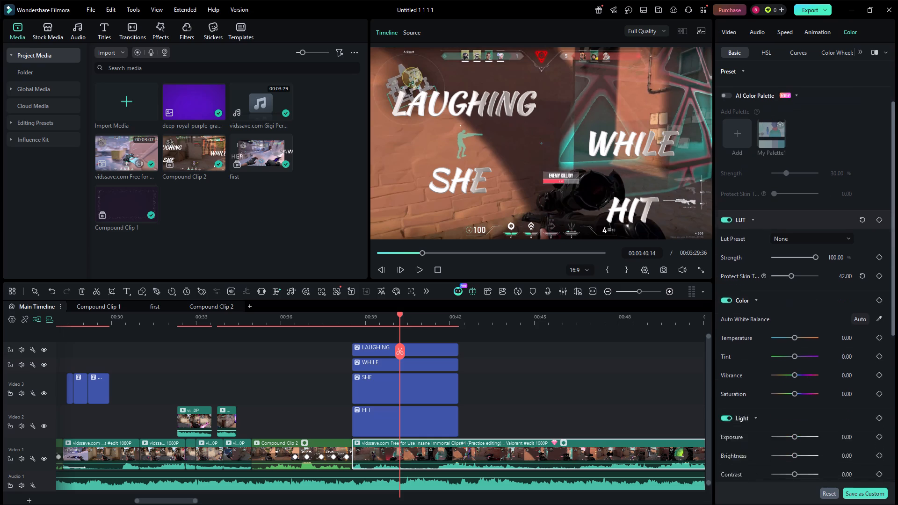
pyautogui.moveTo(897, 337); pyautogui.dragTo(897, 357)
pyautogui.moveTo(796, 277); pyautogui.dragTo(793, 278)
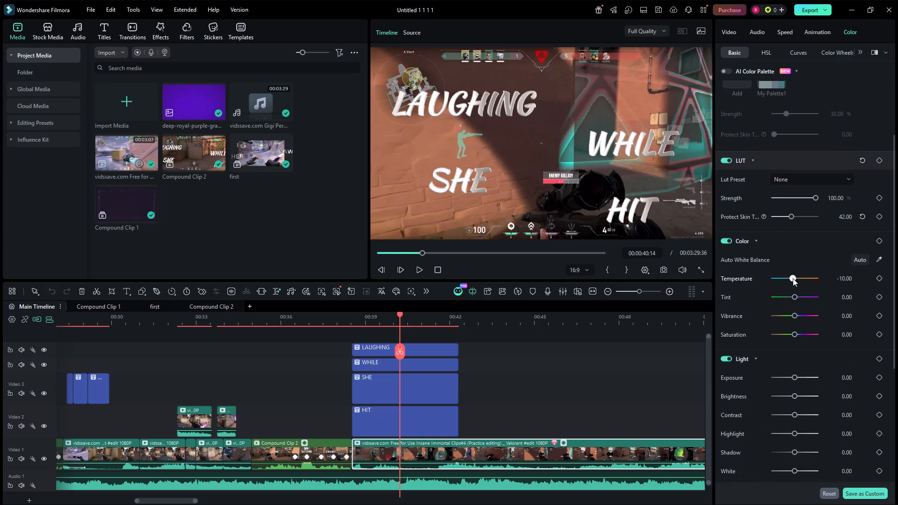
pyautogui.moveTo(793, 278); pyautogui.dragTo(789, 282)
pyautogui.moveTo(789, 282); pyautogui.dragTo(785, 282)
pyautogui.click(796, 297)
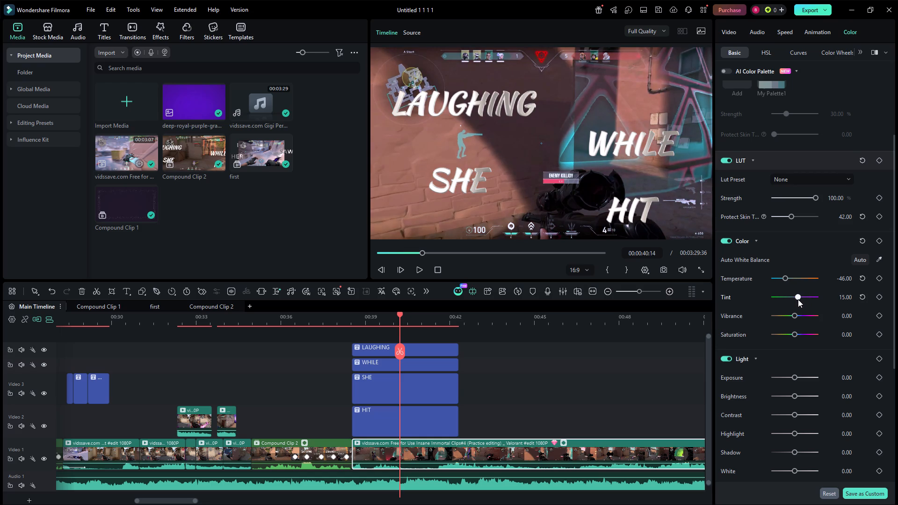
pyautogui.click(795, 318)
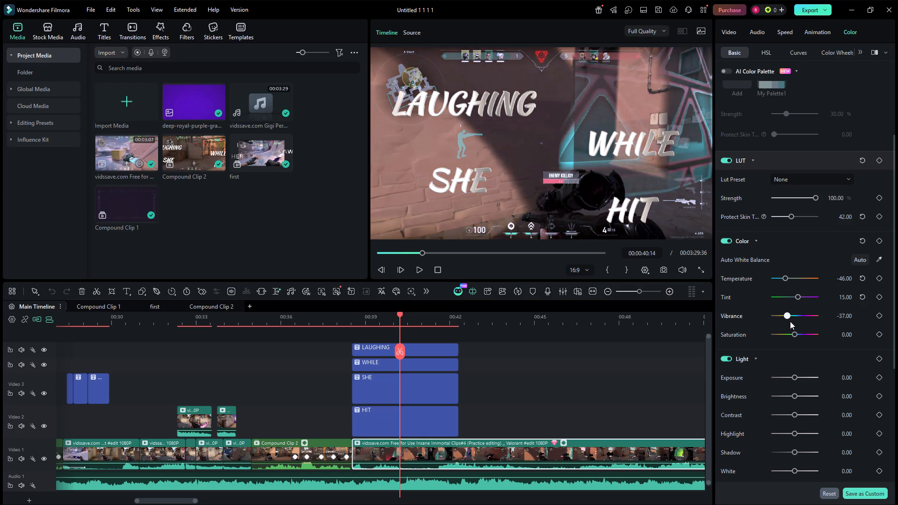
pyautogui.click(795, 335)
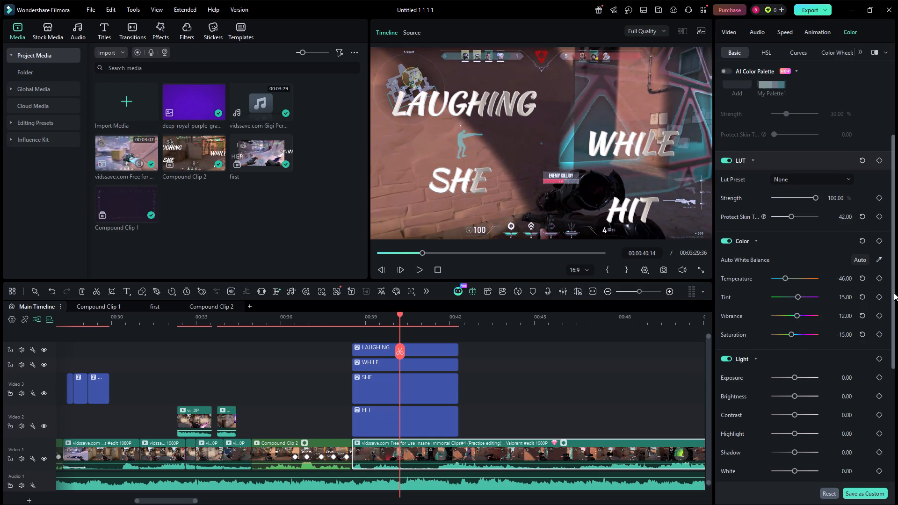
# Set the clip's Light values to Exposure -15, Brightness 33, Contrast -17, Highlight 17, Shadow -33, White 30 and Black -35.
pyautogui.moveTo(894, 293); pyautogui.dragTo(897, 368)
pyautogui.click(795, 242)
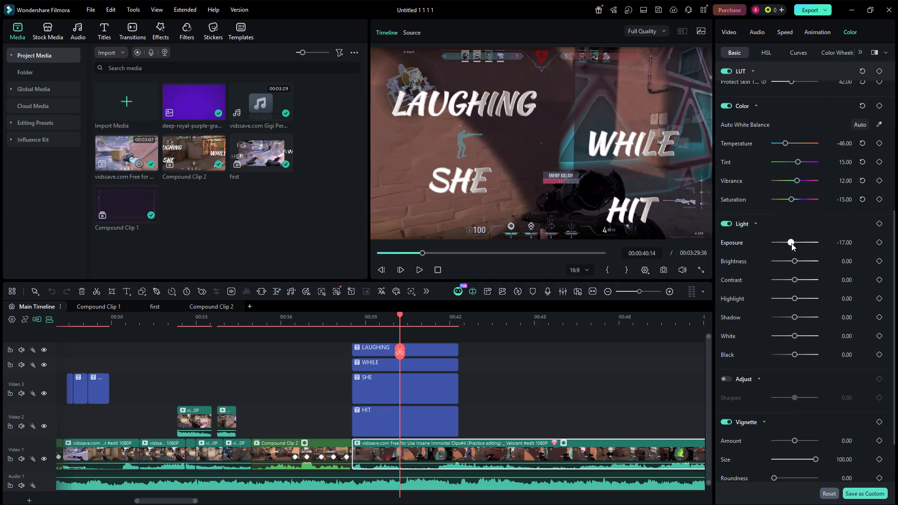
pyautogui.moveTo(794, 258); pyautogui.dragTo(802, 261)
pyautogui.click(794, 283)
pyautogui.click(794, 281)
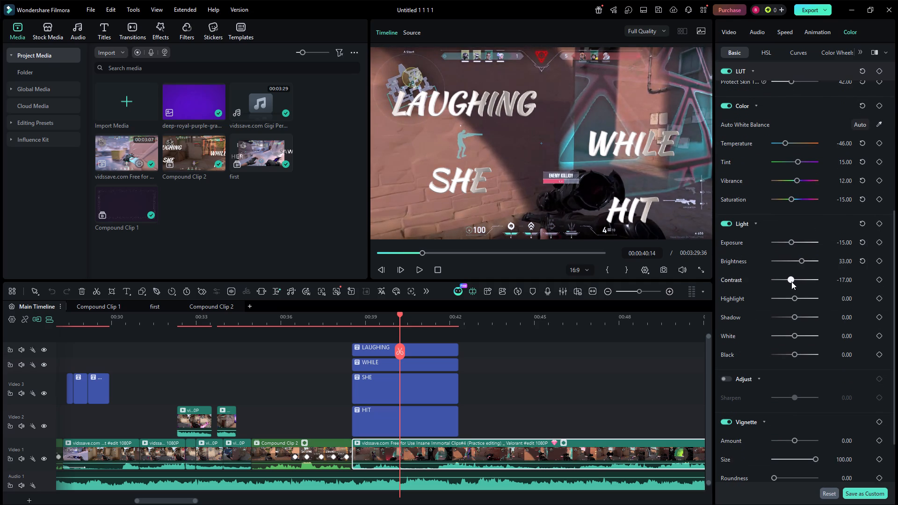
pyautogui.moveTo(793, 295); pyautogui.dragTo(797, 295)
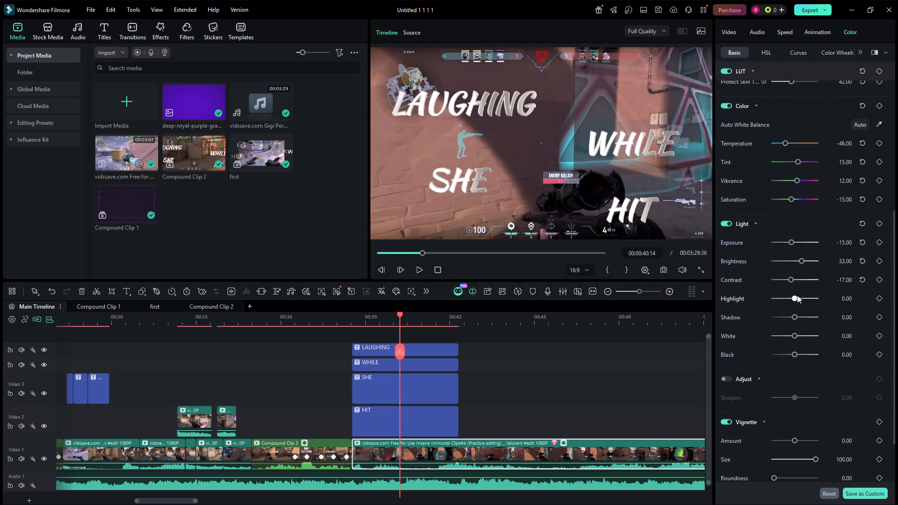
pyautogui.click(797, 301)
pyautogui.moveTo(794, 316); pyautogui.dragTo(783, 319)
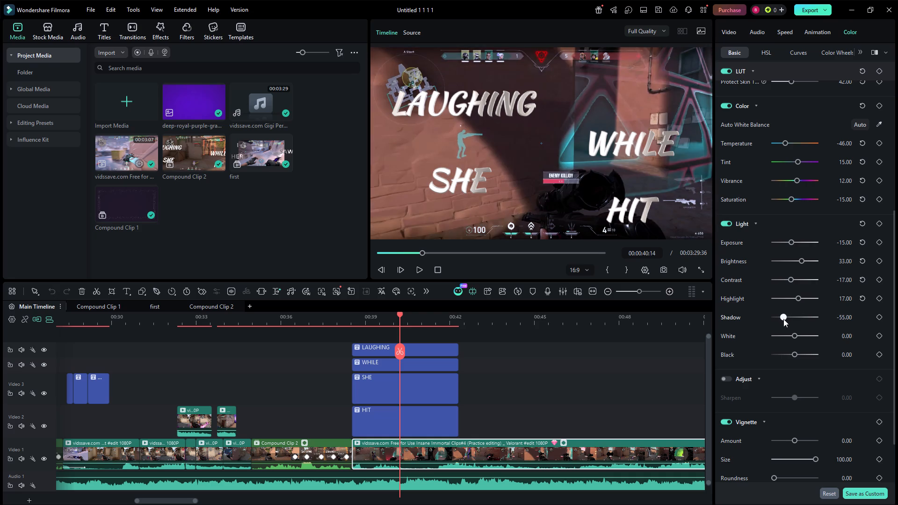
pyautogui.moveTo(783, 319); pyautogui.dragTo(788, 316)
pyautogui.moveTo(794, 334); pyautogui.dragTo(795, 334)
pyautogui.moveTo(795, 334); pyautogui.dragTo(801, 338)
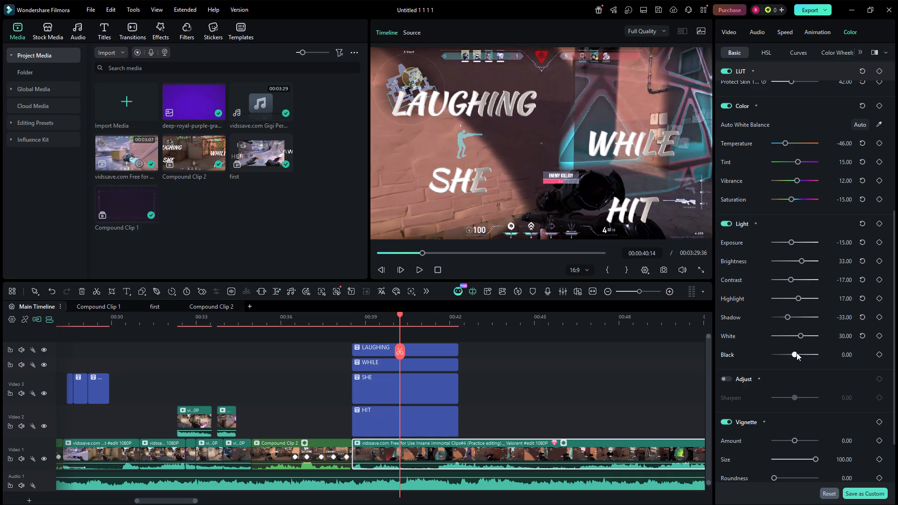
pyautogui.moveTo(797, 353); pyautogui.dragTo(788, 358)
# Enable the Adjust section for the clip and set Sharpen to 100.
pyautogui.moveTo(893, 372); pyautogui.dragTo(877, 475)
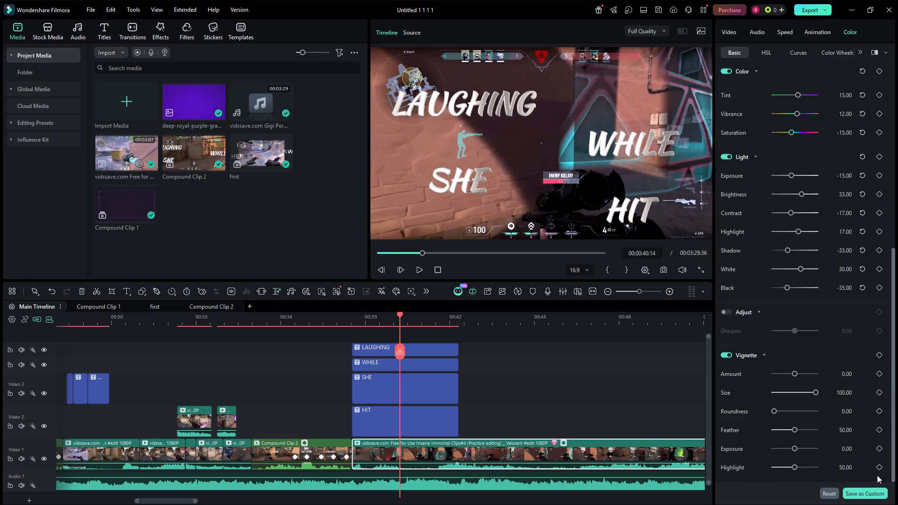
pyautogui.moveTo(877, 475); pyautogui.dragTo(876, 476)
pyautogui.click(724, 315)
pyautogui.moveTo(791, 330); pyautogui.dragTo(816, 334)
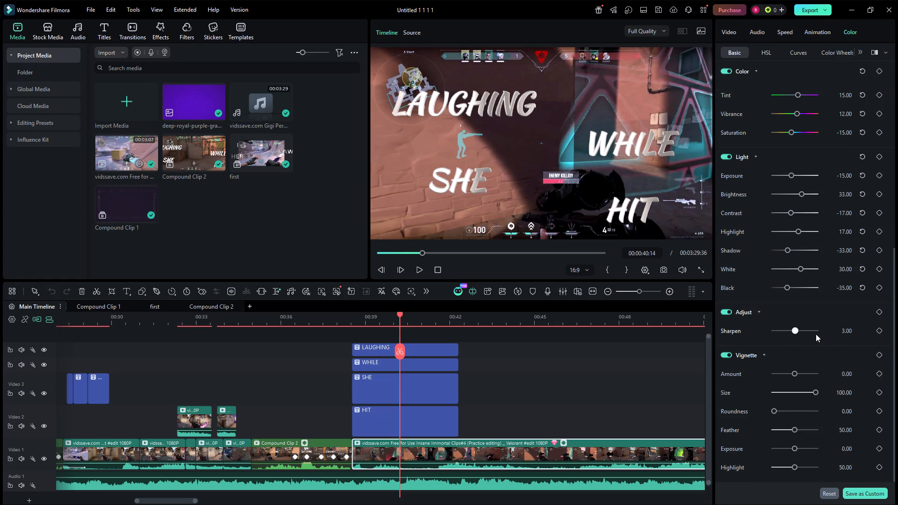
pyautogui.moveTo(816, 334); pyautogui.dragTo(843, 334)
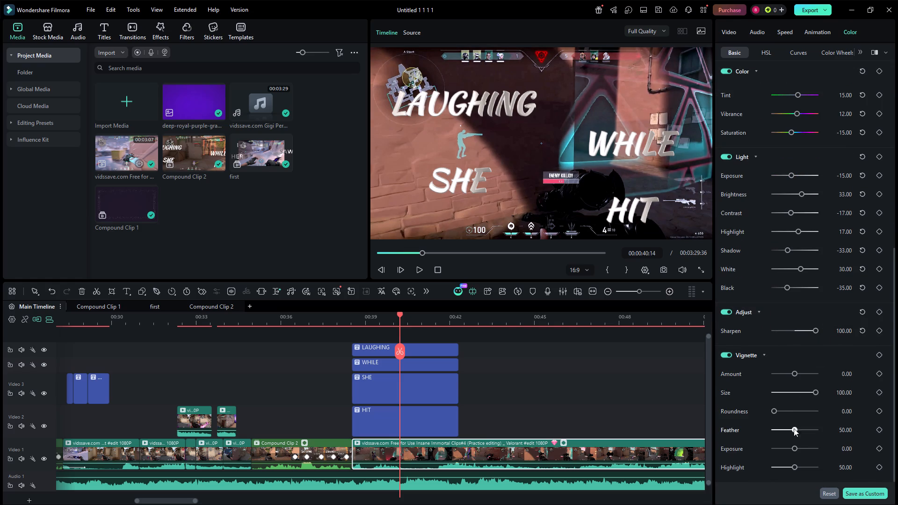
# Set the clip's vignette to Amount 17, Roundness 9, Feather 100, Exposure -10 and Highlight 99.
pyautogui.click(798, 376)
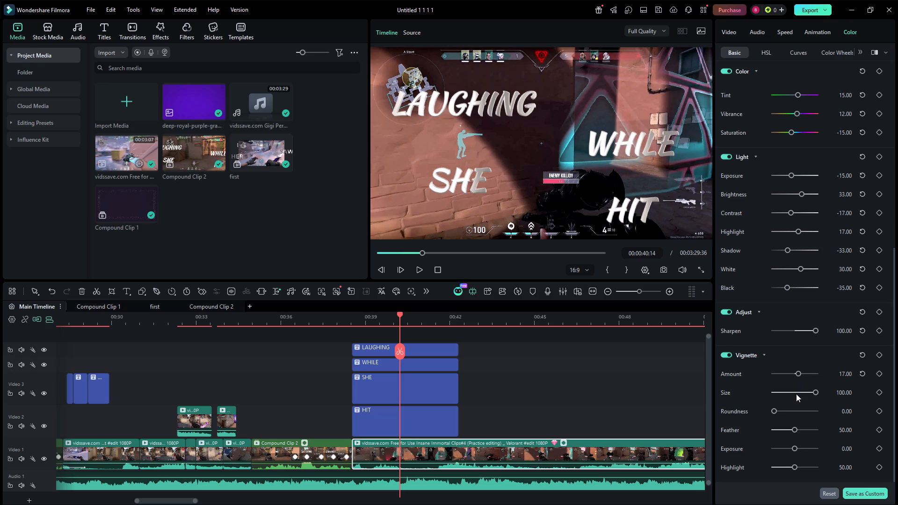
pyautogui.click(775, 409)
pyautogui.moveTo(795, 429); pyautogui.dragTo(822, 423)
pyautogui.click(796, 448)
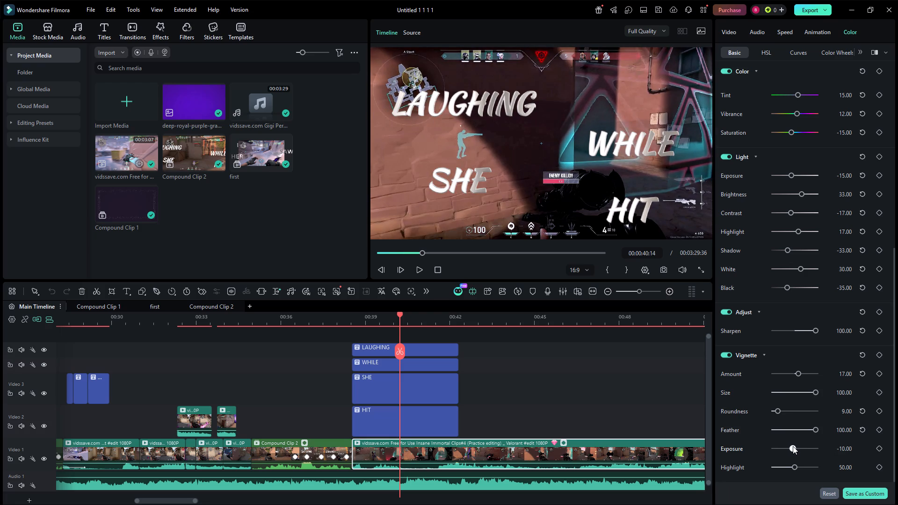
pyautogui.moveTo(795, 470); pyautogui.dragTo(815, 461)
# Set the clip's HSL values for red to Hue 46, Saturation 6 and Luminance 44.
pyautogui.click(769, 51)
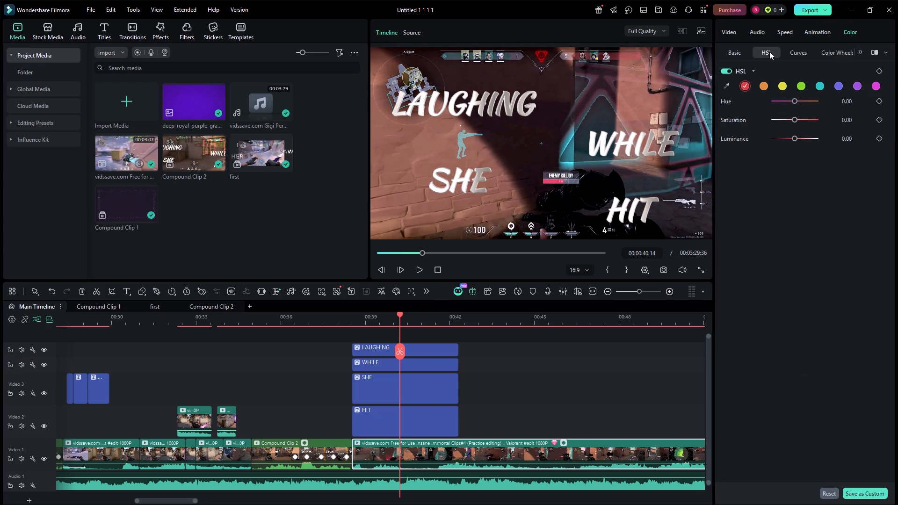
pyautogui.moveTo(792, 101); pyautogui.dragTo(808, 101)
pyautogui.moveTo(808, 101); pyautogui.dragTo(804, 103)
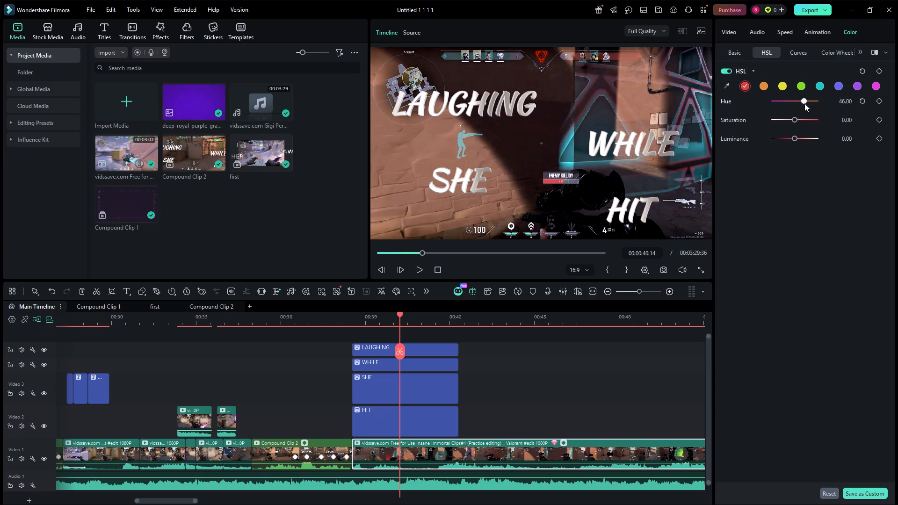
pyautogui.moveTo(794, 121); pyautogui.dragTo(787, 123)
pyautogui.moveTo(787, 123); pyautogui.dragTo(796, 125)
pyautogui.moveTo(796, 136); pyautogui.dragTo(804, 135)
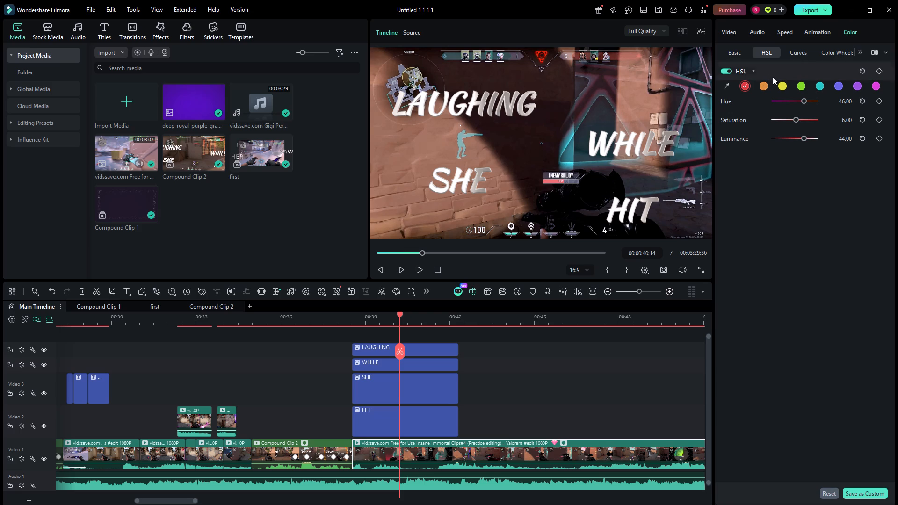
# Sample the teal of the wall beside the enemy as a custom HSL color and set its Hue, Saturation and Luminance to 100.
pyautogui.click(728, 87)
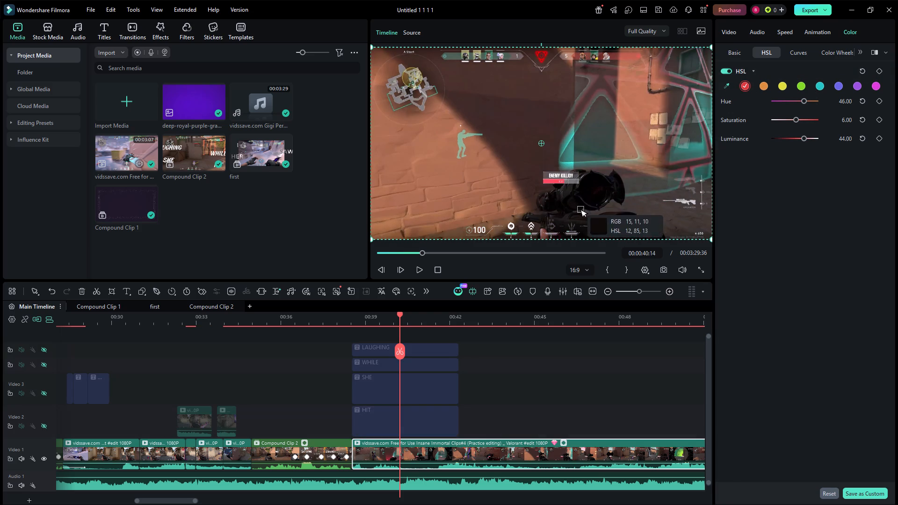
pyautogui.click(569, 161)
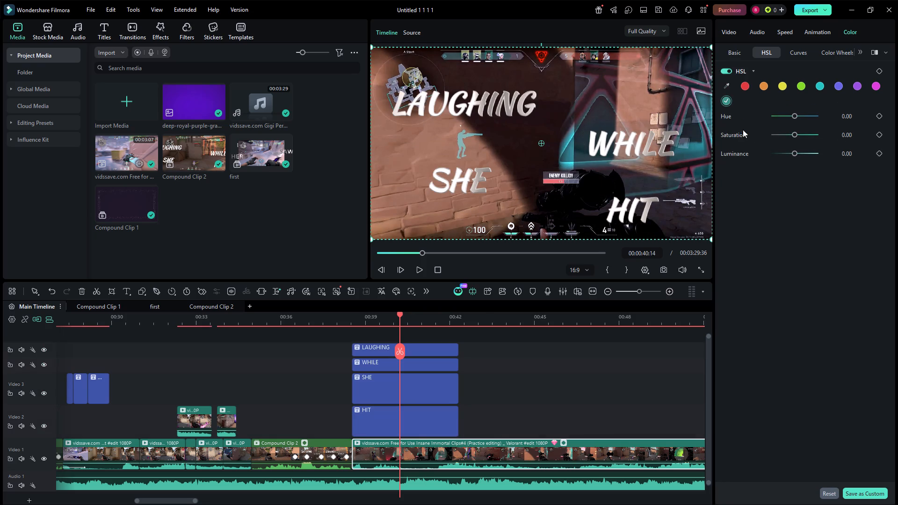
pyautogui.moveTo(795, 114); pyautogui.dragTo(810, 115)
pyautogui.moveTo(810, 115); pyautogui.dragTo(897, 183)
pyautogui.moveTo(793, 137); pyautogui.dragTo(802, 137)
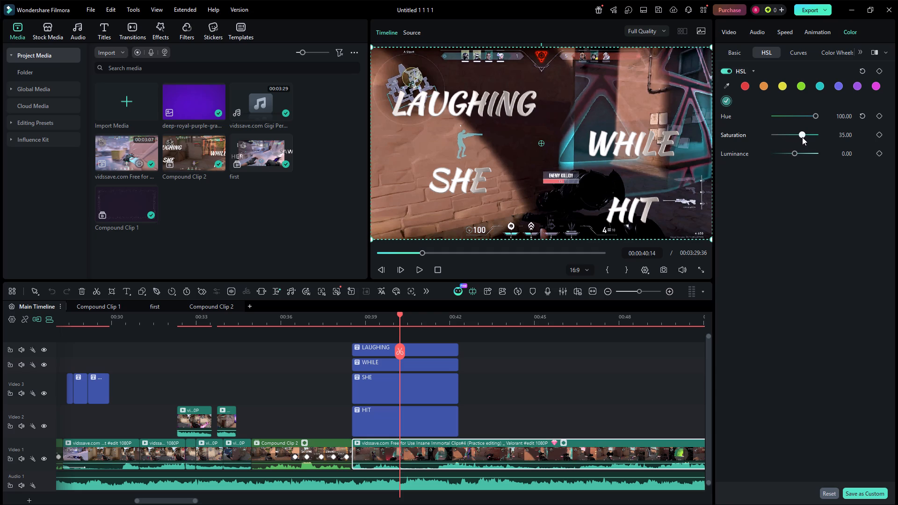
pyautogui.moveTo(802, 137); pyautogui.dragTo(816, 134)
pyautogui.moveTo(795, 153); pyautogui.dragTo(779, 155)
pyautogui.moveTo(779, 155); pyautogui.dragTo(796, 146)
pyautogui.moveTo(796, 146); pyautogui.dragTo(897, 139)
pyautogui.moveTo(812, 115); pyautogui.dragTo(779, 116)
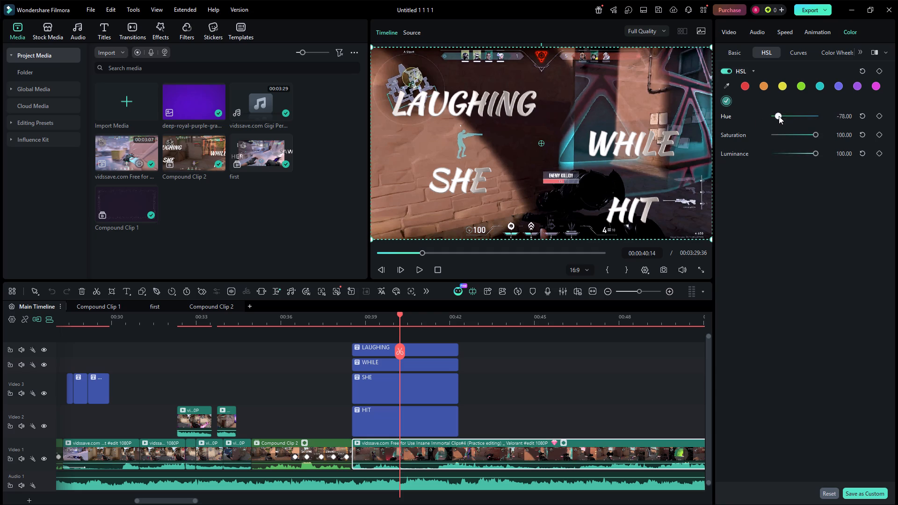
pyautogui.moveTo(779, 116); pyautogui.dragTo(848, 119)
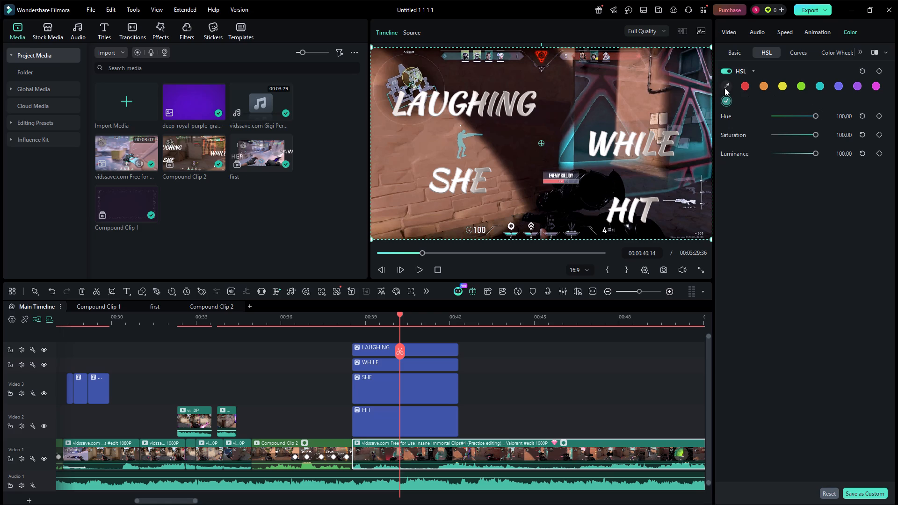
# Sample the dark red (RGB 64, 35, 33) below the scope at 00:00:41:34 as a second custom HSL color.
pyautogui.click(724, 88)
pyautogui.click(396, 315)
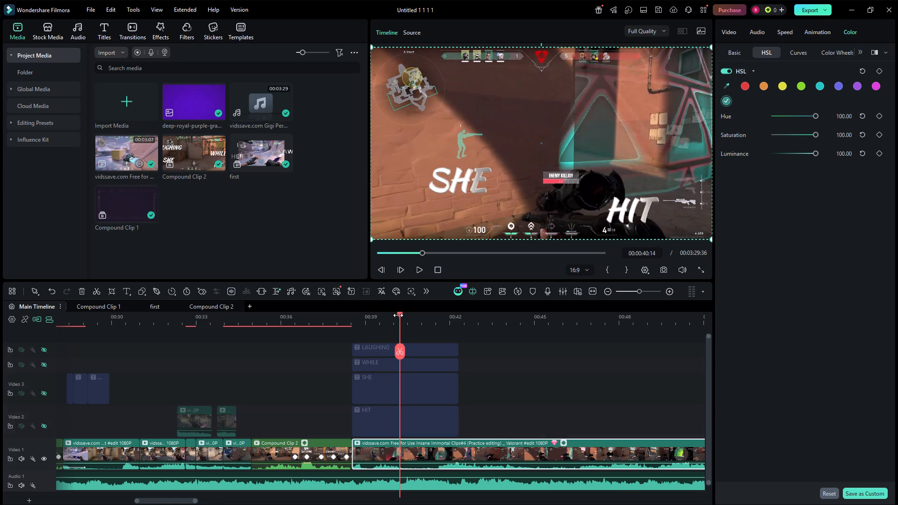
pyautogui.moveTo(383, 319); pyautogui.dragTo(402, 321)
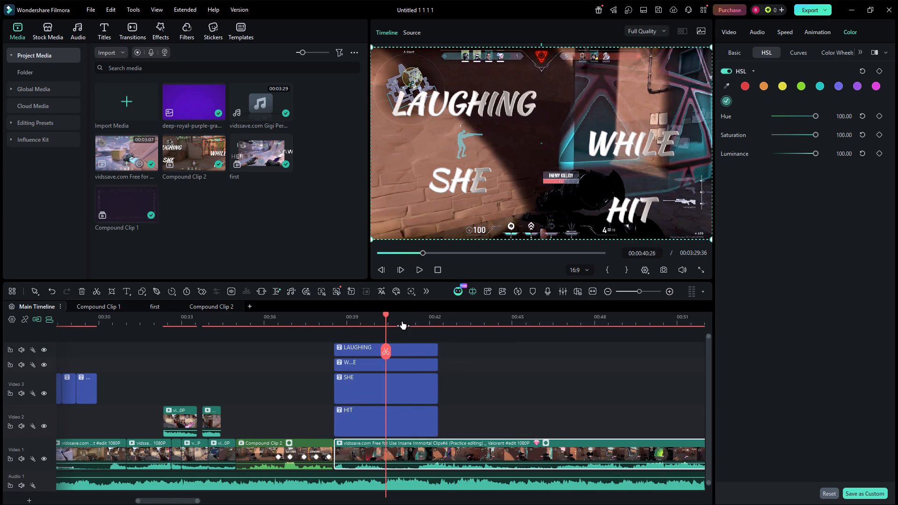
pyautogui.moveTo(402, 321); pyautogui.dragTo(435, 320)
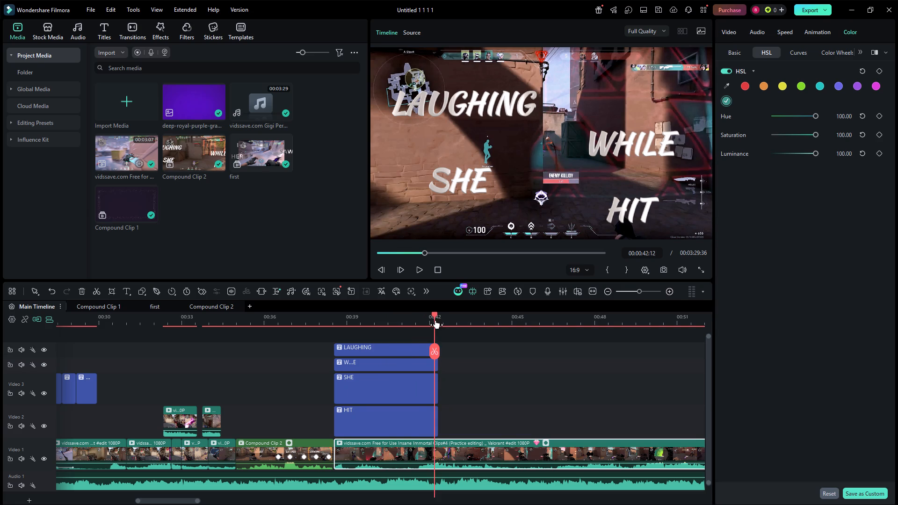
pyautogui.moveTo(435, 320); pyautogui.dragTo(398, 326)
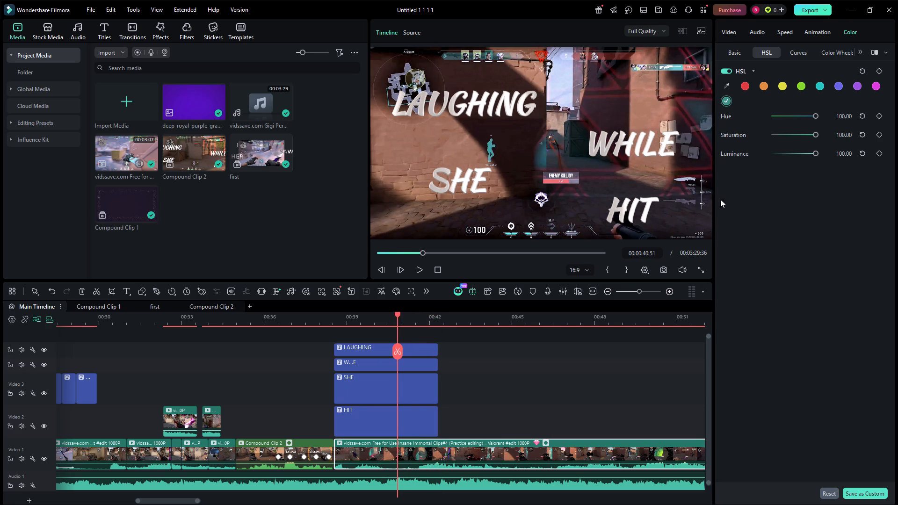
pyautogui.click(728, 90)
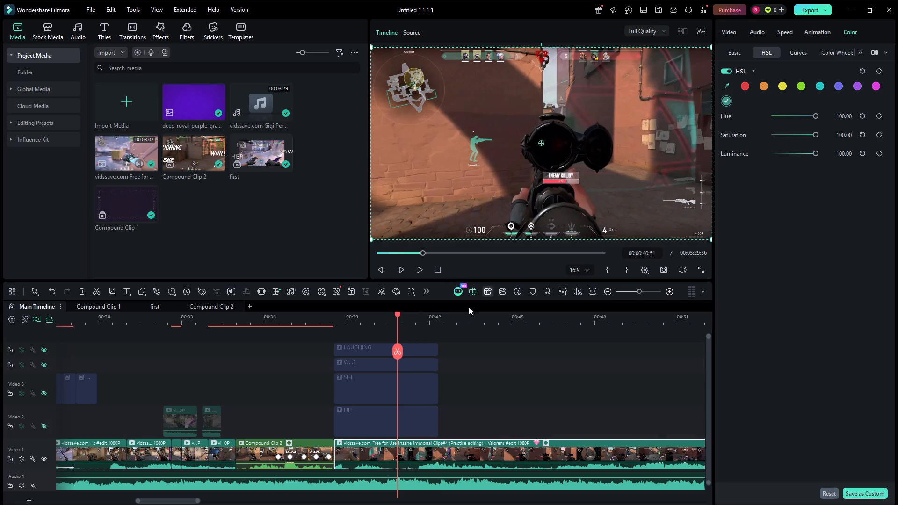
pyautogui.moveTo(397, 316); pyautogui.dragTo(417, 314)
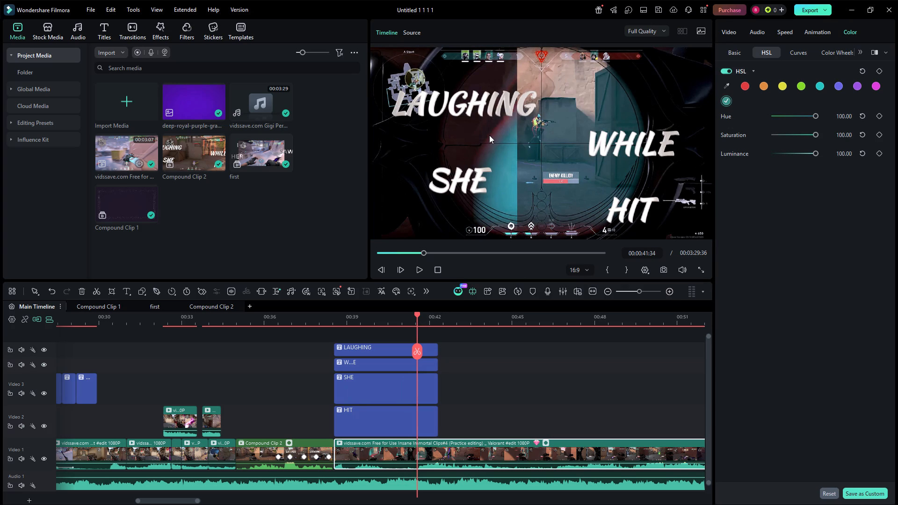
pyautogui.click(731, 85)
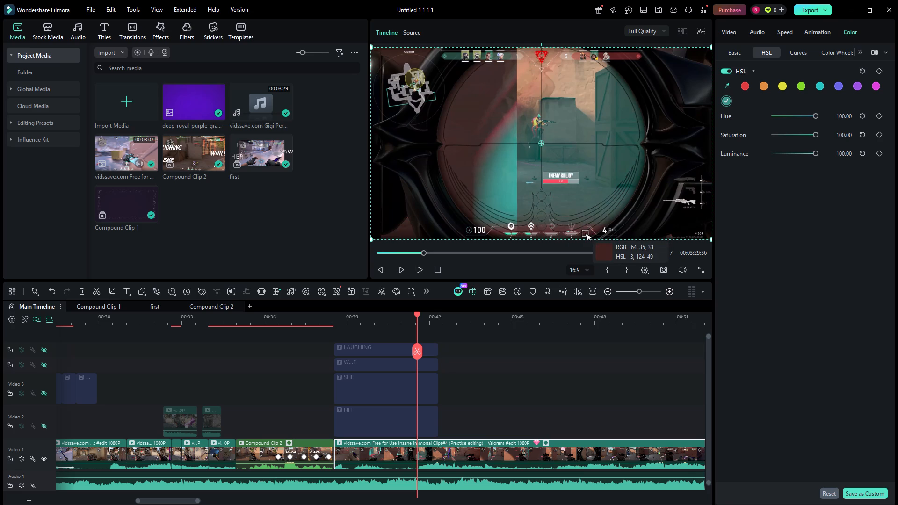
pyautogui.click(585, 233)
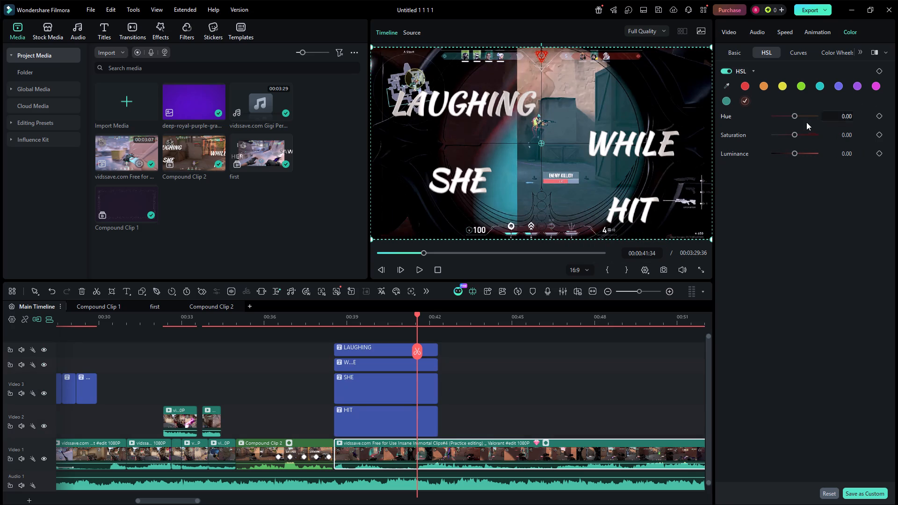
# Set the sampled dark red's HSL values to Hue 15, Saturation 84 and Luminance 100.
pyautogui.moveTo(795, 116); pyautogui.dragTo(809, 115)
pyautogui.moveTo(809, 115); pyautogui.dragTo(819, 114)
pyautogui.moveTo(809, 117); pyautogui.dragTo(768, 117)
pyautogui.moveTo(783, 114); pyautogui.dragTo(798, 114)
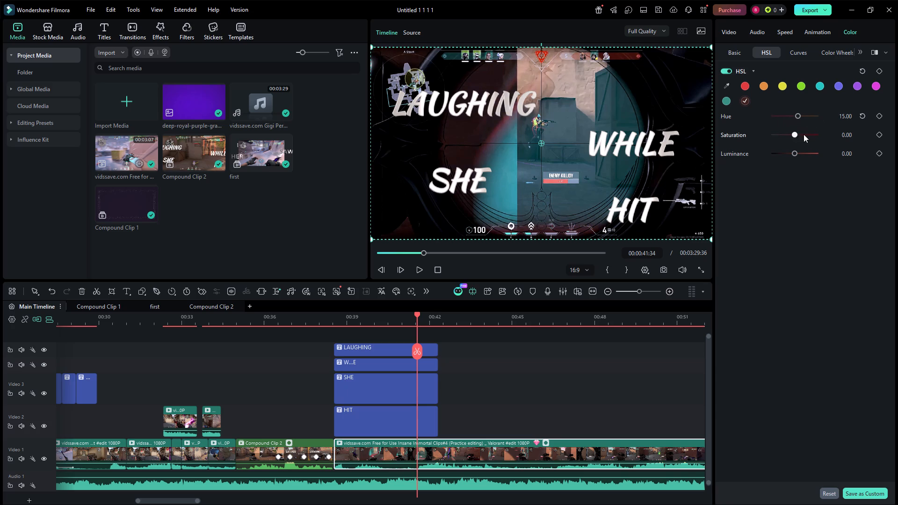
pyautogui.moveTo(797, 133); pyautogui.dragTo(812, 135)
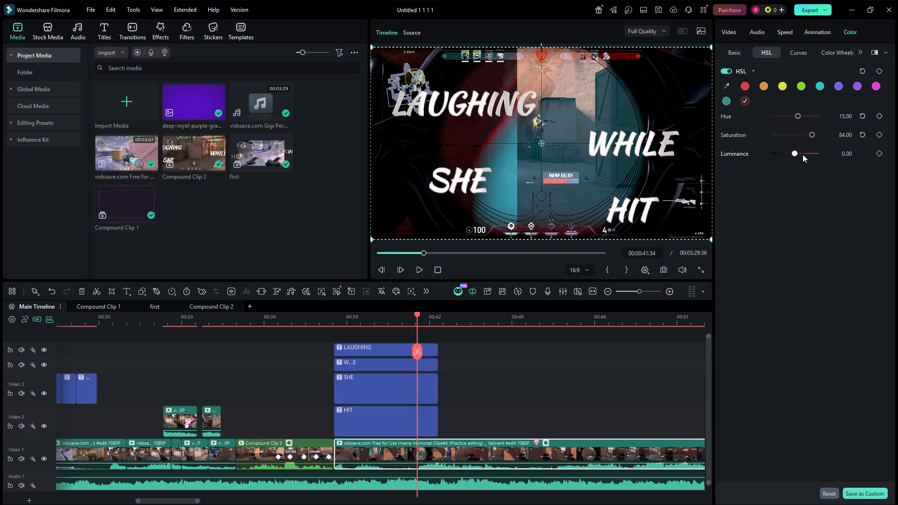
pyautogui.moveTo(803, 154); pyautogui.dragTo(824, 151)
# Examine the graded clip from the title section through the ACE banner and scoreboard to check the colors and find a cut point.
pyautogui.moveTo(418, 323); pyautogui.dragTo(375, 324)
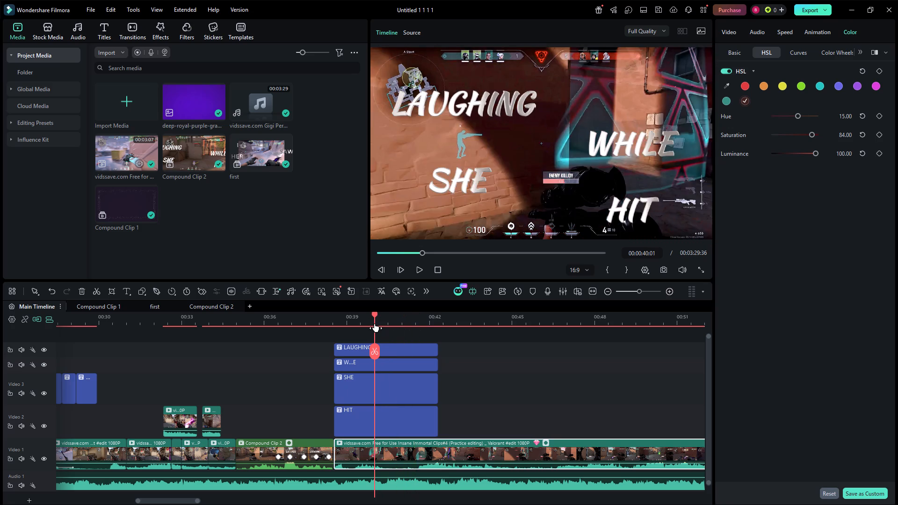
pyautogui.moveTo(375, 324); pyautogui.dragTo(421, 318)
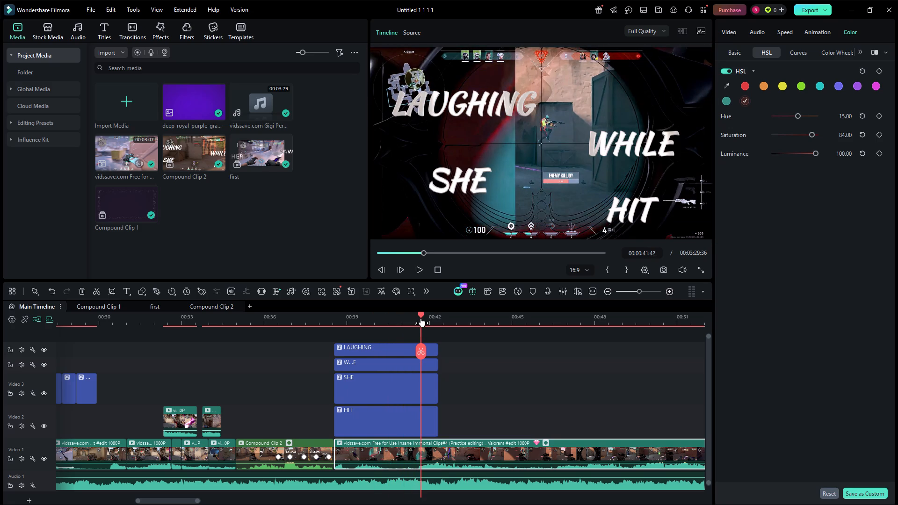
pyautogui.moveTo(421, 318); pyautogui.dragTo(460, 305)
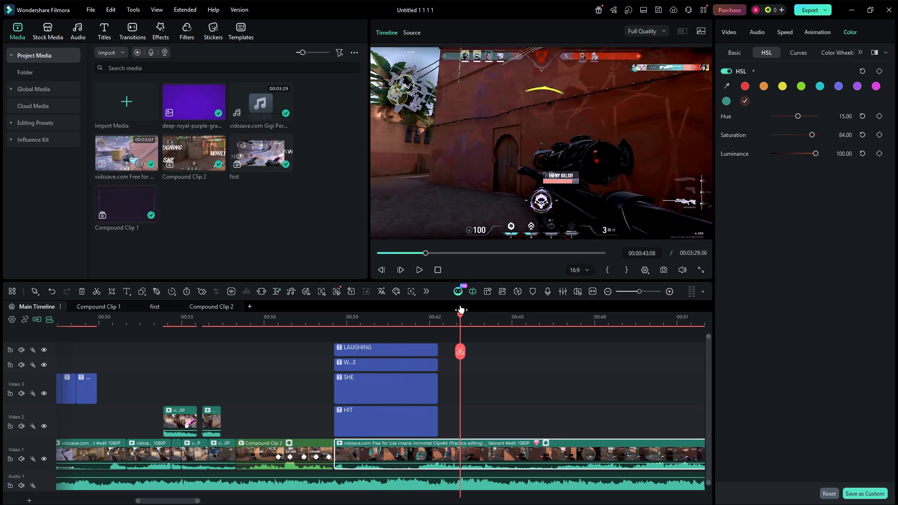
pyautogui.moveTo(460, 305); pyautogui.dragTo(534, 300)
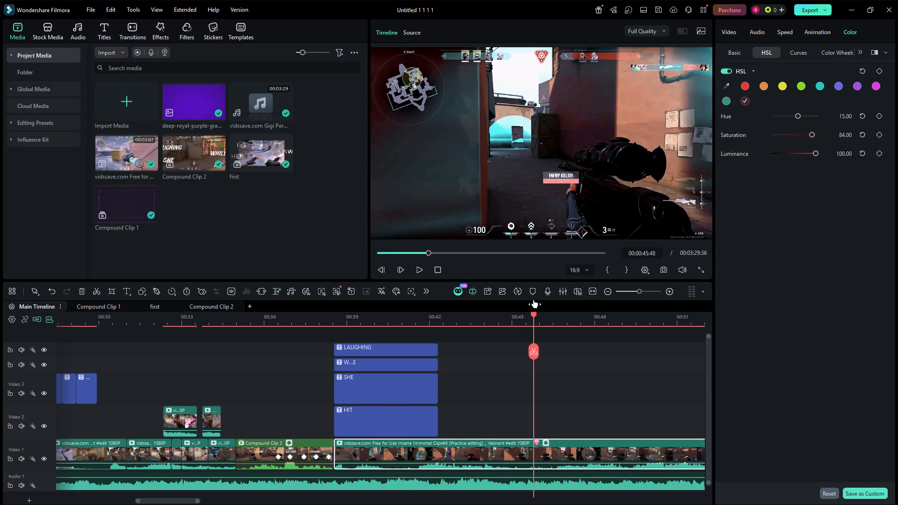
pyautogui.moveTo(534, 300); pyautogui.dragTo(596, 298)
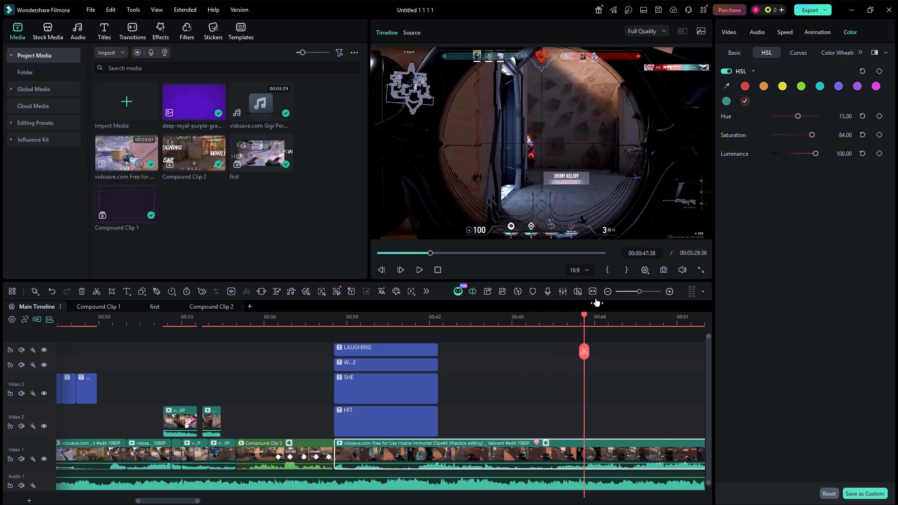
pyautogui.moveTo(596, 298); pyautogui.dragTo(662, 298)
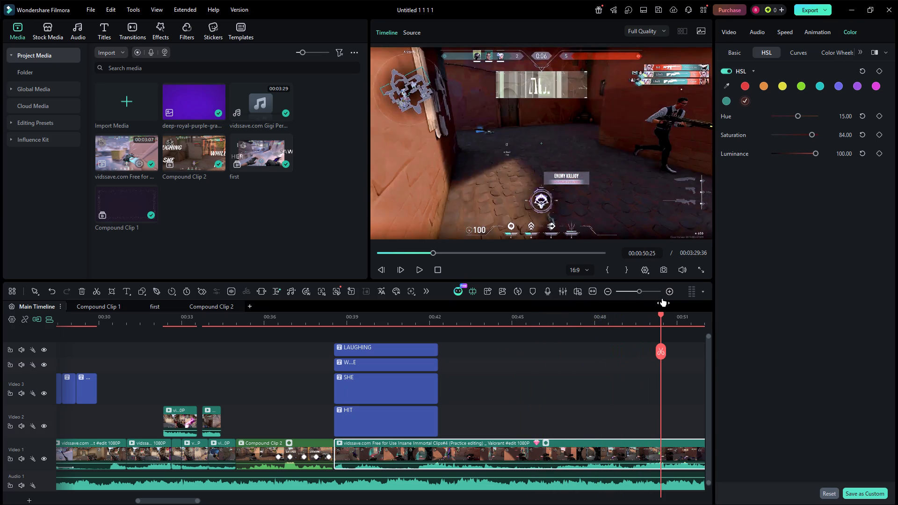
pyautogui.moveTo(662, 298); pyautogui.dragTo(682, 299)
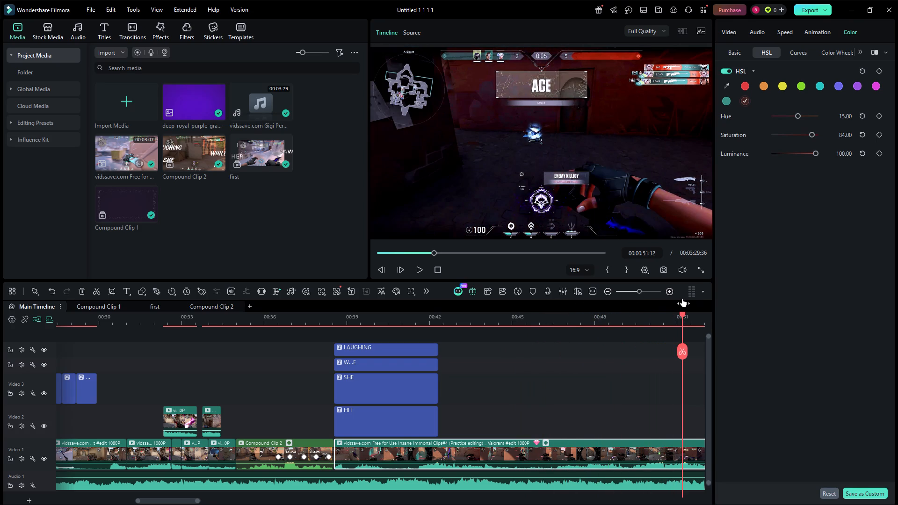
pyautogui.moveTo(682, 299); pyautogui.dragTo(669, 302)
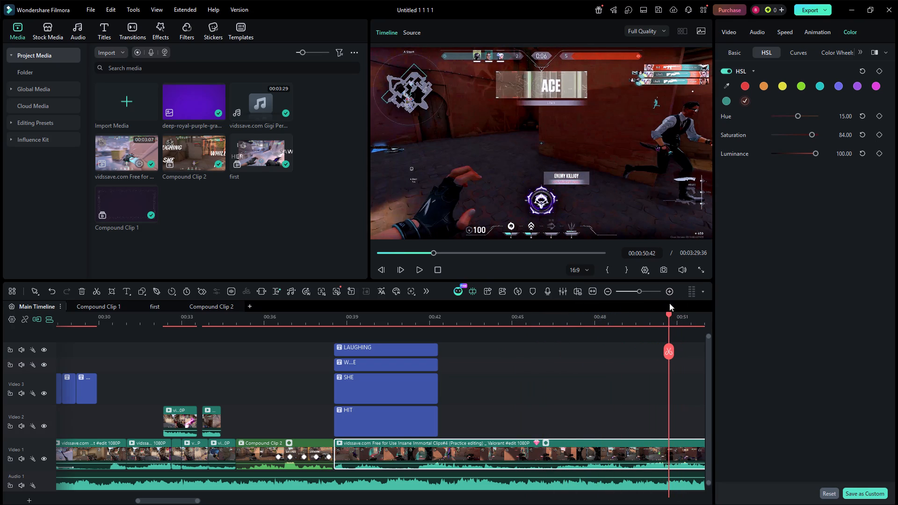
pyautogui.moveTo(631, 382); pyautogui.dragTo(374, 371, button='right')
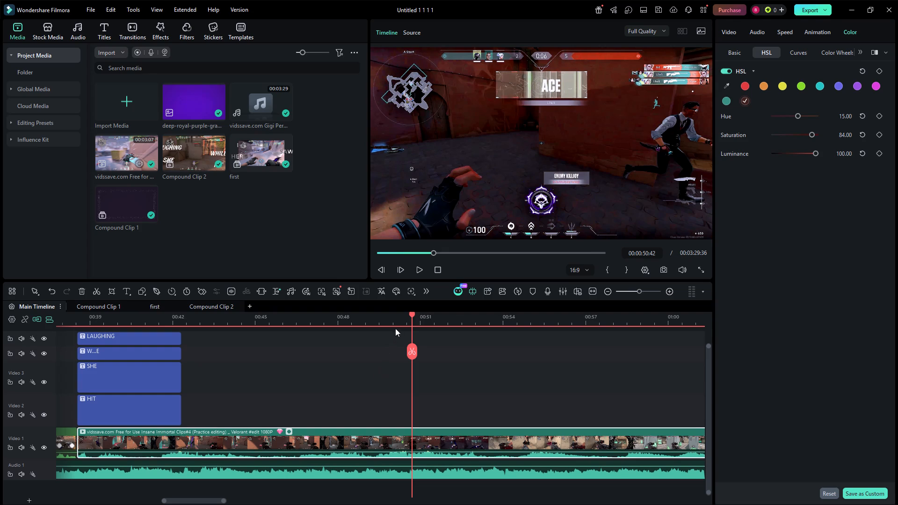
pyautogui.moveTo(412, 316); pyautogui.dragTo(459, 316)
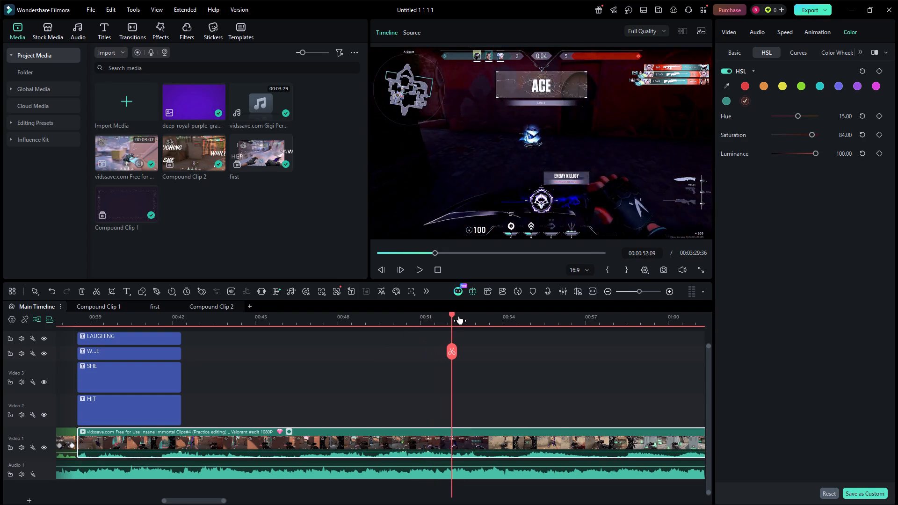
pyautogui.moveTo(459, 316); pyautogui.dragTo(461, 318)
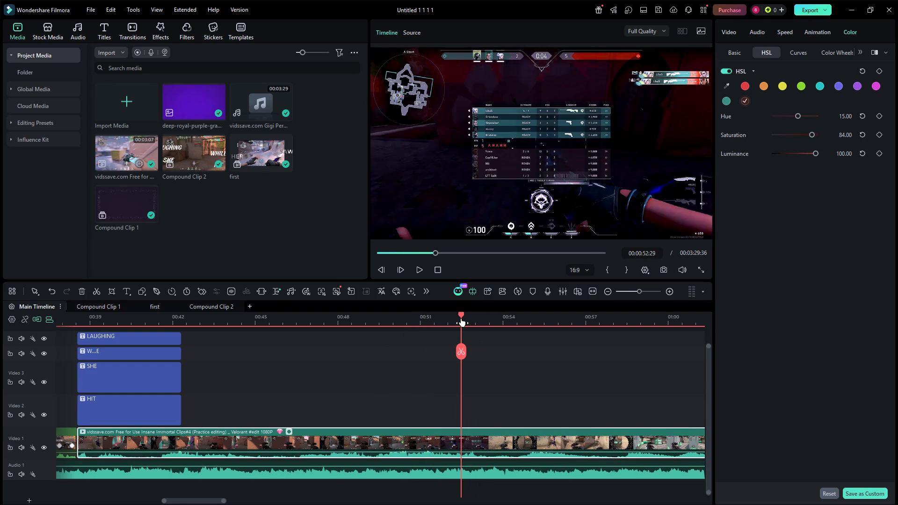
pyautogui.moveTo(461, 318); pyautogui.dragTo(440, 326)
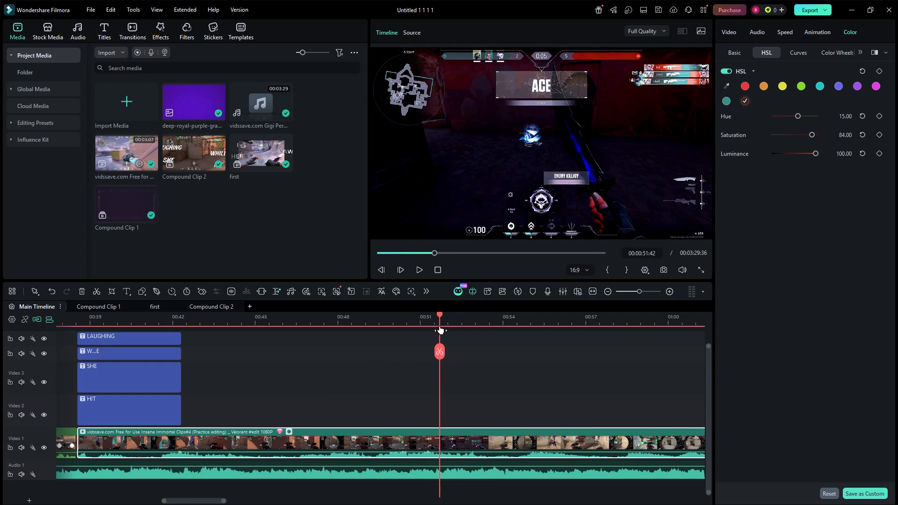
pyautogui.moveTo(440, 326); pyautogui.dragTo(416, 330)
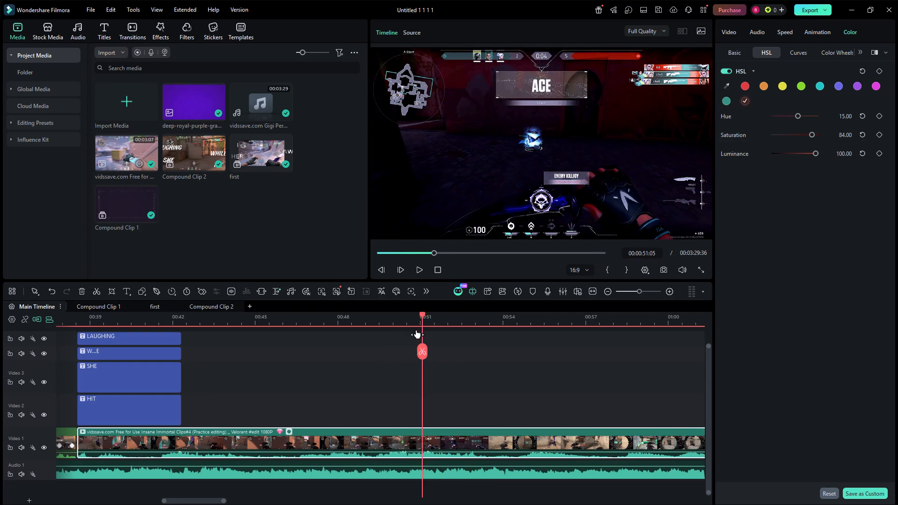
pyautogui.moveTo(416, 330); pyautogui.dragTo(391, 328)
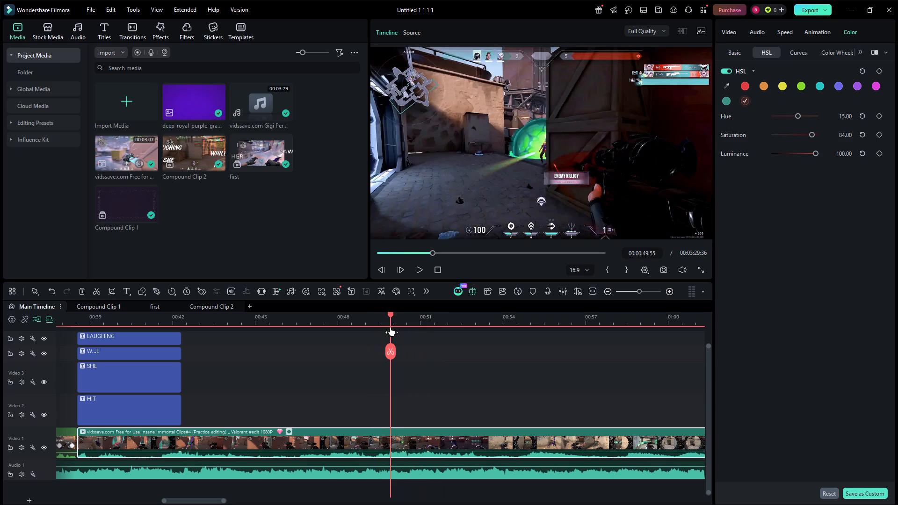
pyautogui.moveTo(391, 328); pyautogui.dragTo(398, 333)
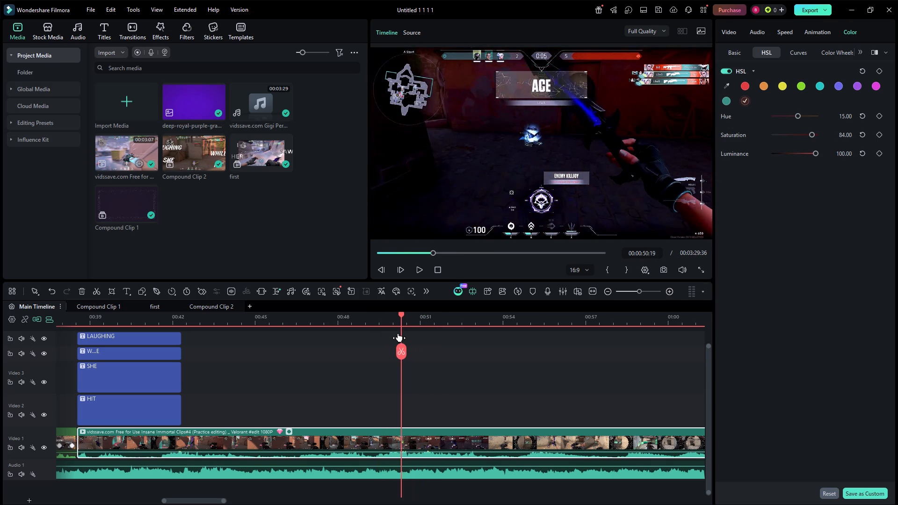
pyautogui.moveTo(398, 333); pyautogui.dragTo(412, 325)
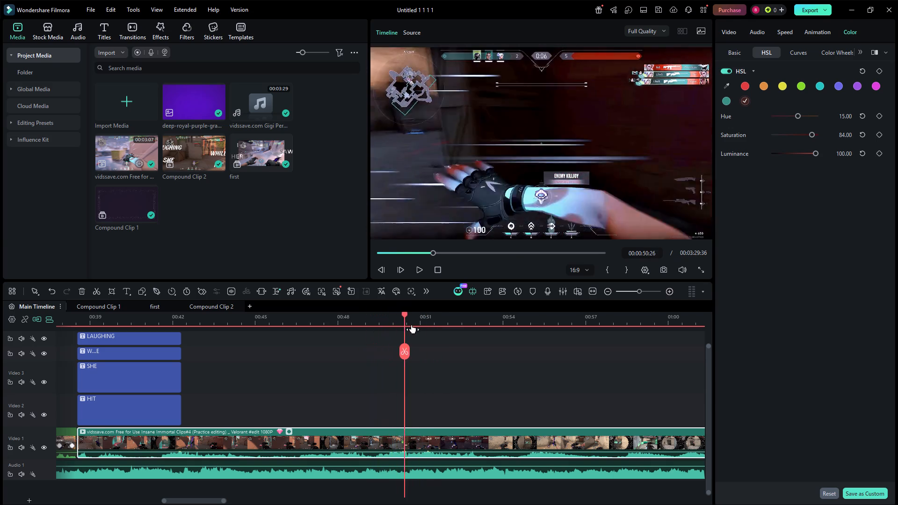
pyautogui.moveTo(412, 325); pyautogui.dragTo(347, 338)
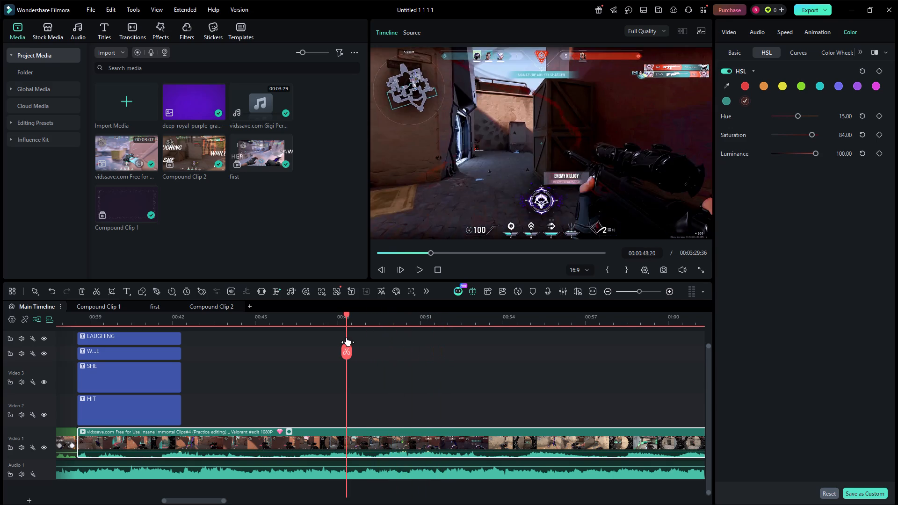
# Split the graded gameplay clip on Video 1 at 00:00:50:10, just before the ACE banner.
pyautogui.moveTo(347, 338); pyautogui.dragTo(394, 321)
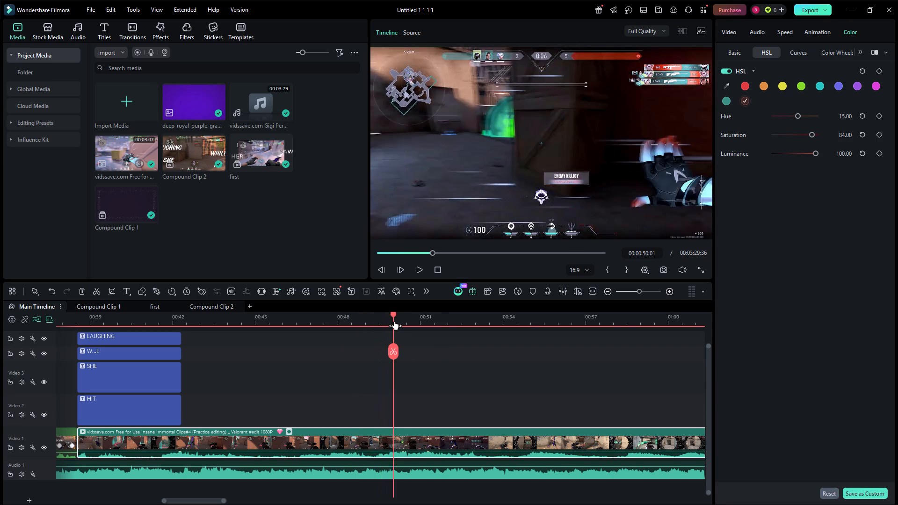
pyautogui.moveTo(394, 321); pyautogui.dragTo(397, 321)
pyautogui.click(418, 434)
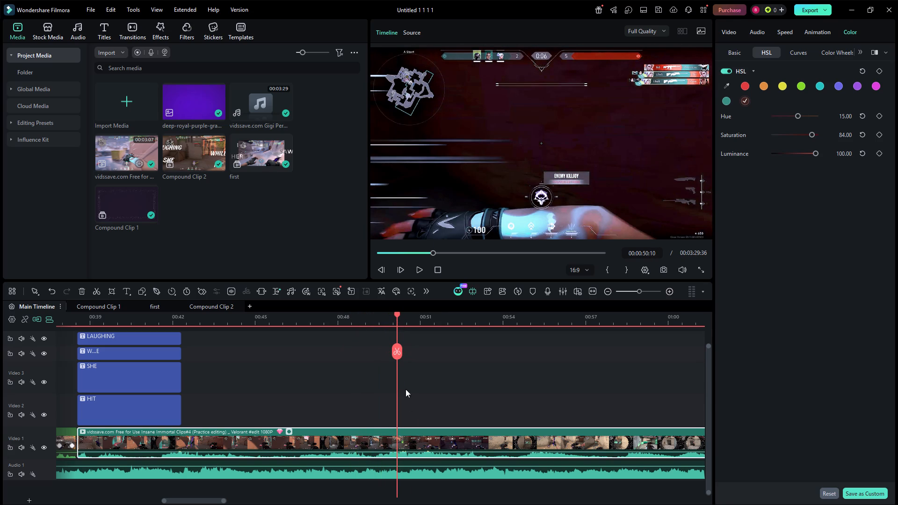
pyautogui.click(393, 348)
# Examine the remaining gameplay footage after the 00:00:50:10 split to find where the next kill sequence should start.
pyautogui.moveTo(469, 376); pyautogui.dragTo(197, 376, button='right')
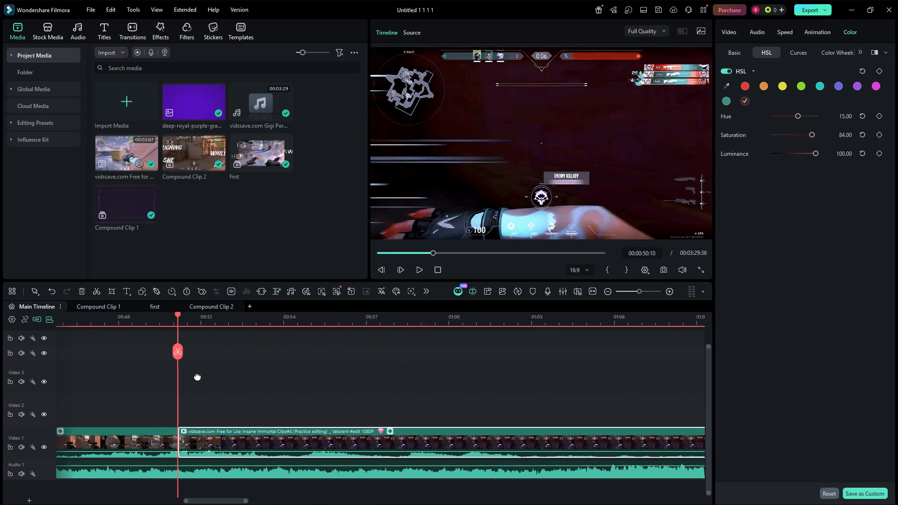
pyautogui.moveTo(197, 376); pyautogui.dragTo(74, 376, button='right')
pyautogui.moveTo(524, 376); pyautogui.dragTo(543, 375, button='right')
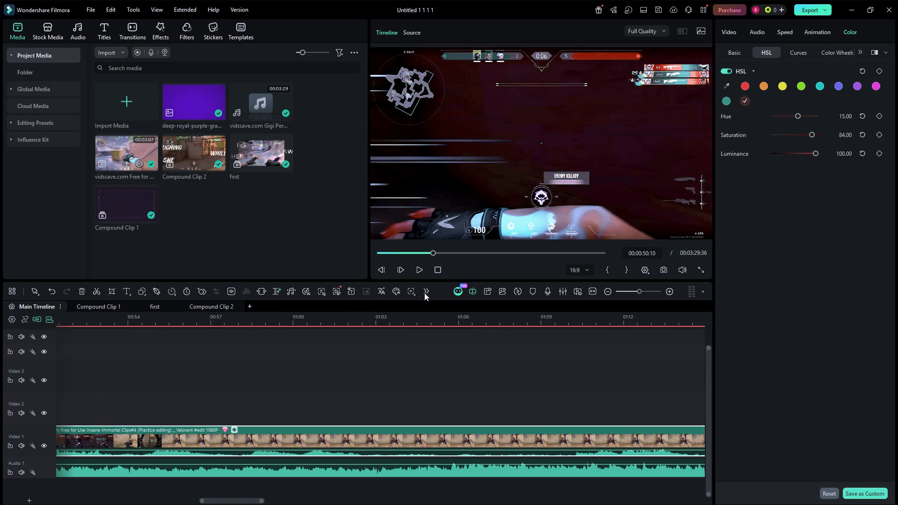
pyautogui.click(421, 272)
pyautogui.moveTo(618, 364); pyautogui.dragTo(617, 366, button='right')
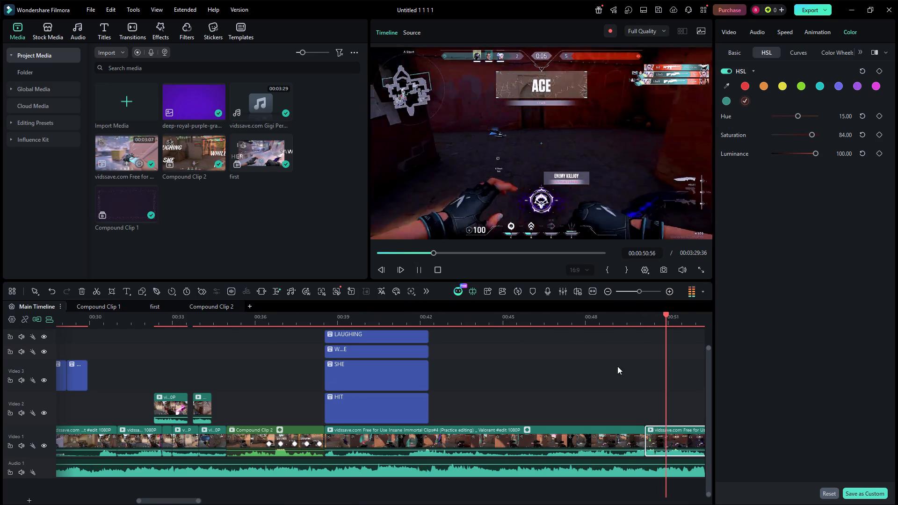
pyautogui.moveTo(617, 366); pyautogui.dragTo(421, 375, button='right')
pyautogui.moveTo(562, 375); pyautogui.dragTo(232, 379, button='right')
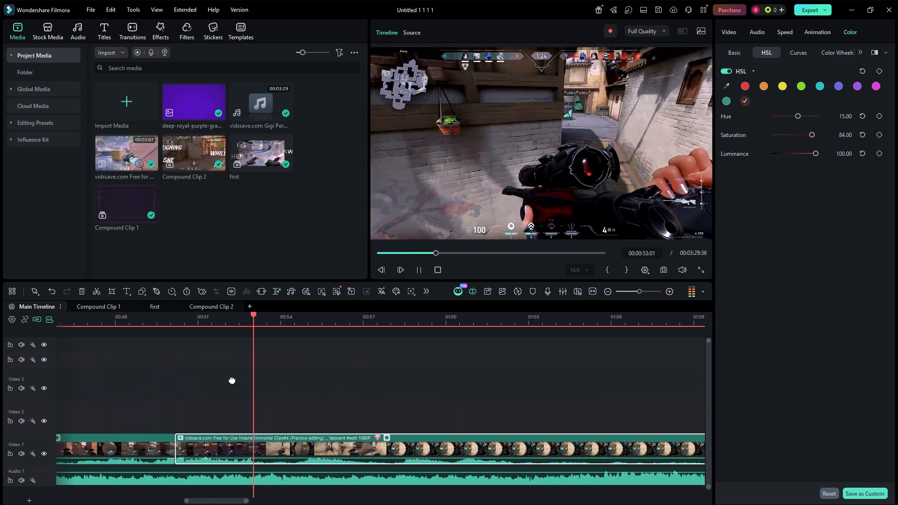
pyautogui.moveTo(232, 379); pyautogui.dragTo(182, 383, button='right')
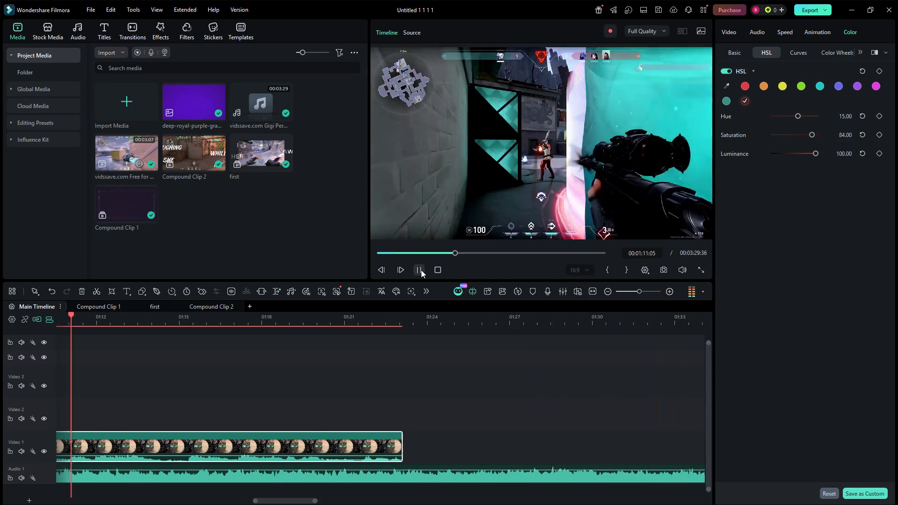
pyautogui.click(421, 270)
pyautogui.doubleClick(421, 270)
pyautogui.doubleClick(421, 270)
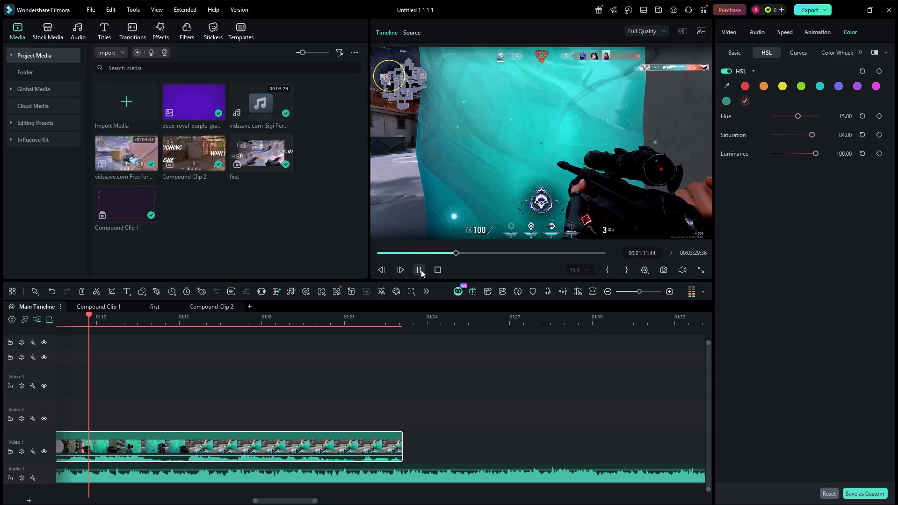
pyautogui.click(421, 270)
pyautogui.click(421, 270)
pyautogui.doubleClick(421, 270)
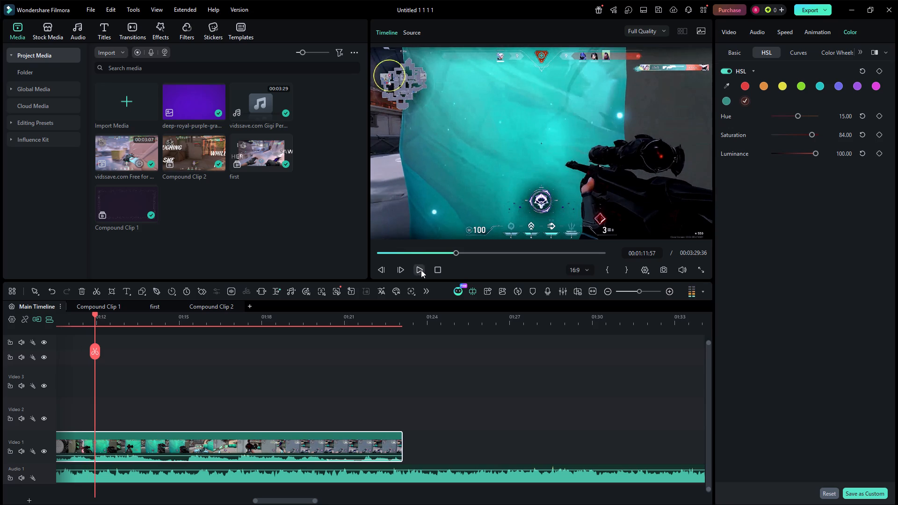
pyautogui.click(421, 270)
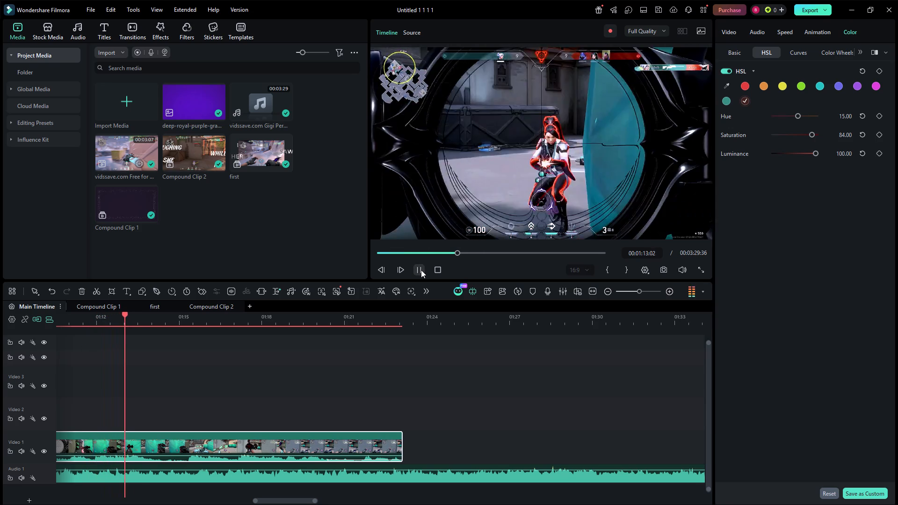
pyautogui.click(421, 270)
pyautogui.click(421, 270)
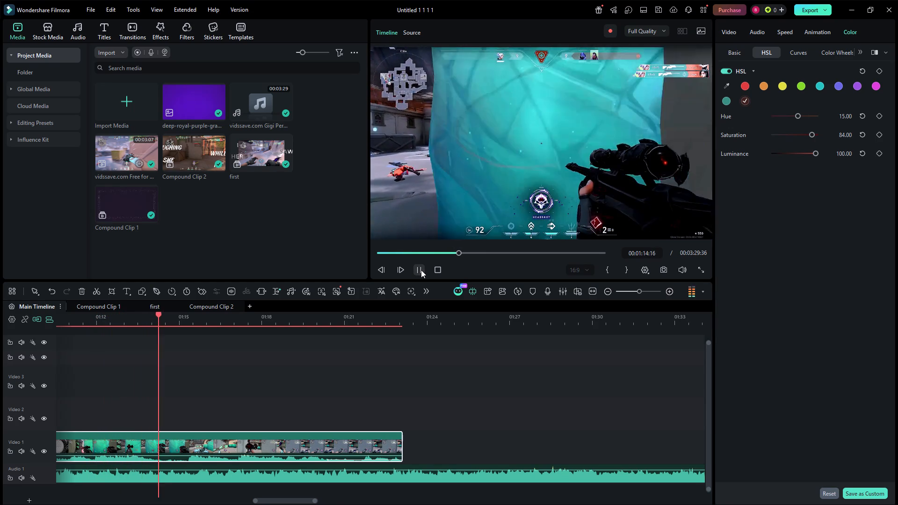
pyautogui.click(421, 270)
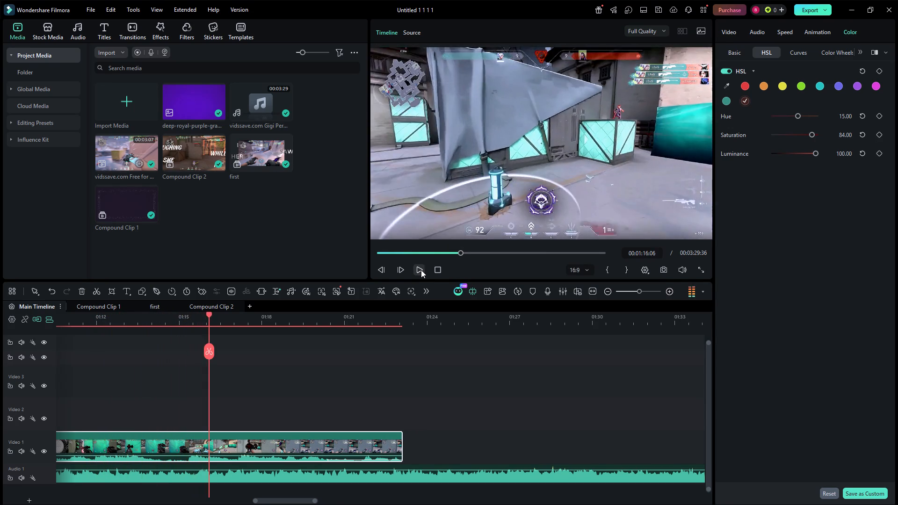
# Split the remaining gameplay clip on Video 1 at 00:01:15:27, just before the final kill of the second sequence.
pyautogui.moveTo(210, 317); pyautogui.dragTo(198, 321)
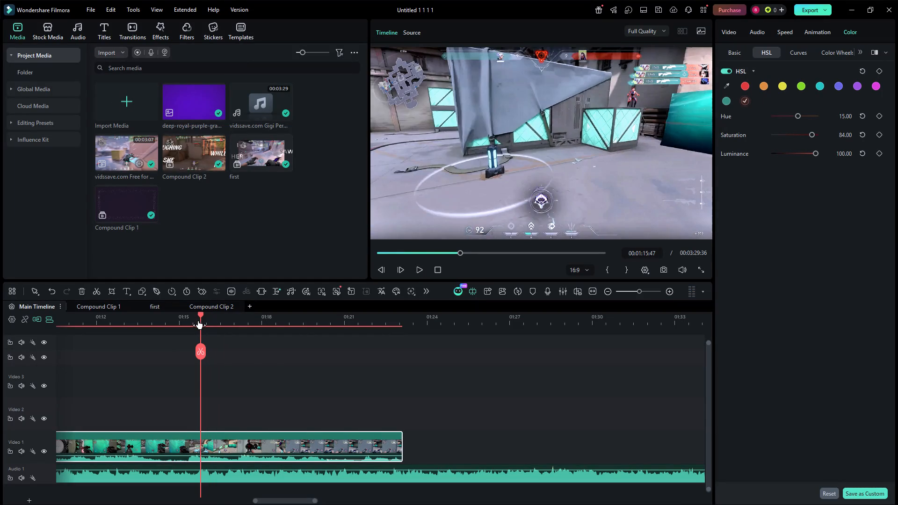
pyautogui.moveTo(198, 321); pyautogui.dragTo(191, 324)
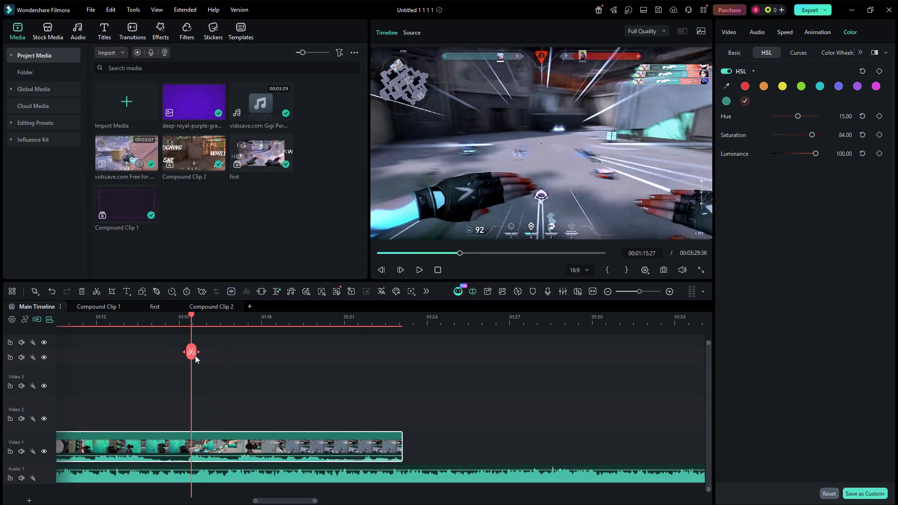
pyautogui.click(191, 354)
# Delete the Video 1 segment between the cuts at 00:00:50:10 and 00:01:15:27.
pyautogui.click(167, 438)
pyautogui.rightClick(167, 438)
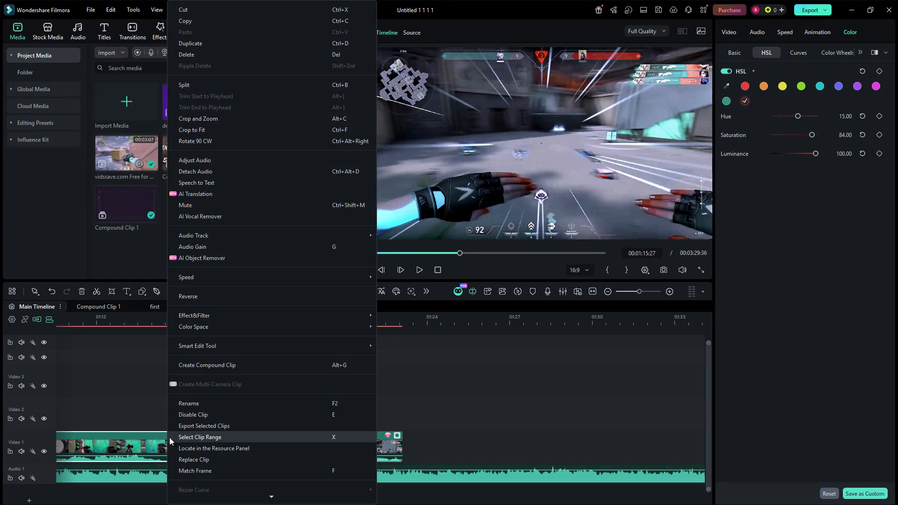
pyautogui.click(184, 50)
# Review the join between the two gameplay clips around 00:00:50:10 and the kill that follows it.
pyautogui.moveTo(233, 425); pyautogui.dragTo(605, 420, button='right')
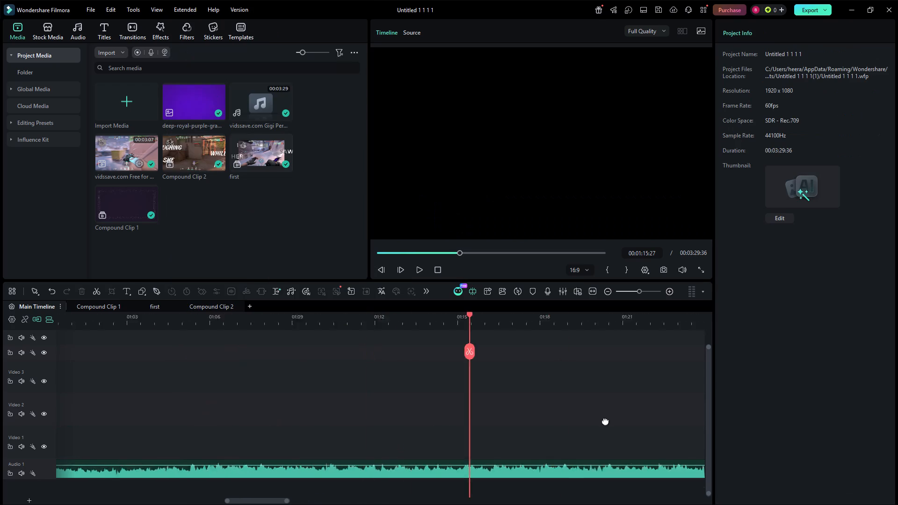
pyautogui.moveTo(605, 420); pyautogui.dragTo(788, 425, button='right')
pyautogui.moveTo(337, 400); pyautogui.dragTo(677, 390, button='right')
pyautogui.click(363, 323)
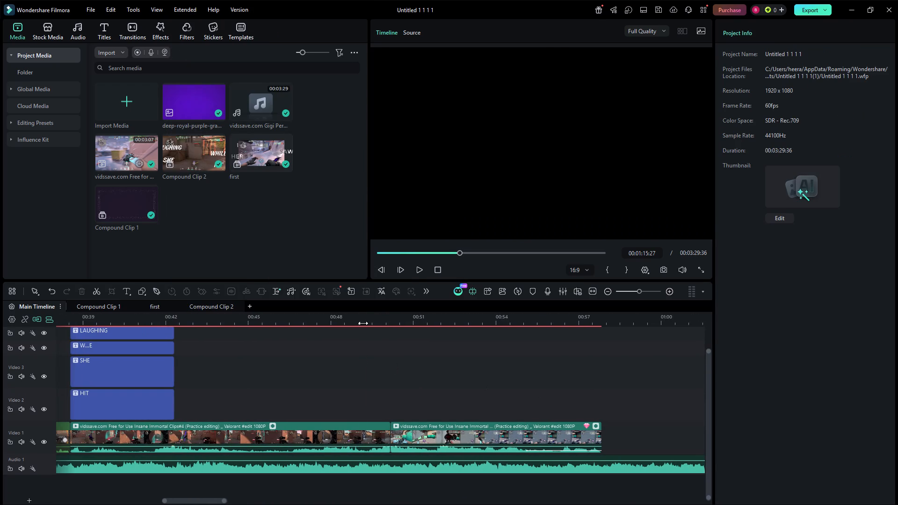
pyautogui.click(421, 273)
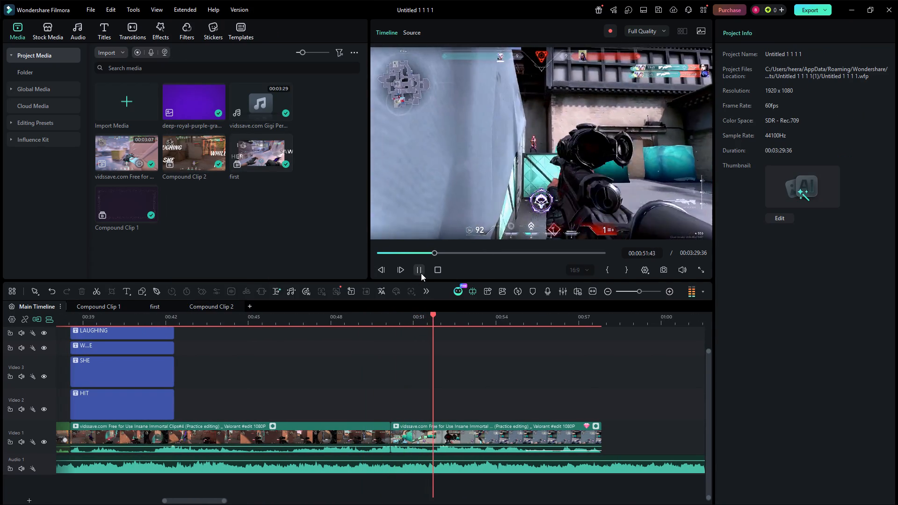
pyautogui.click(421, 273)
pyautogui.moveTo(397, 391); pyautogui.dragTo(442, 380, button='right')
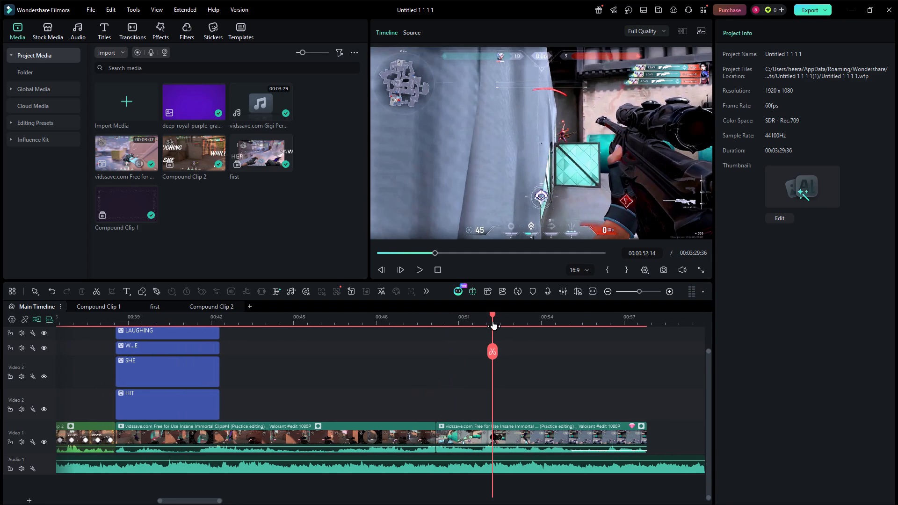
pyautogui.moveTo(493, 322); pyautogui.dragTo(431, 339)
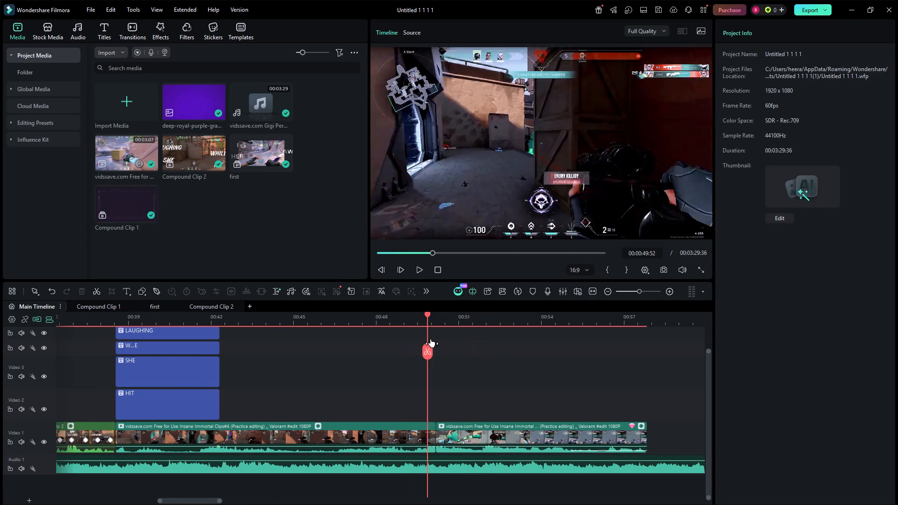
pyautogui.moveTo(431, 339); pyautogui.dragTo(510, 335)
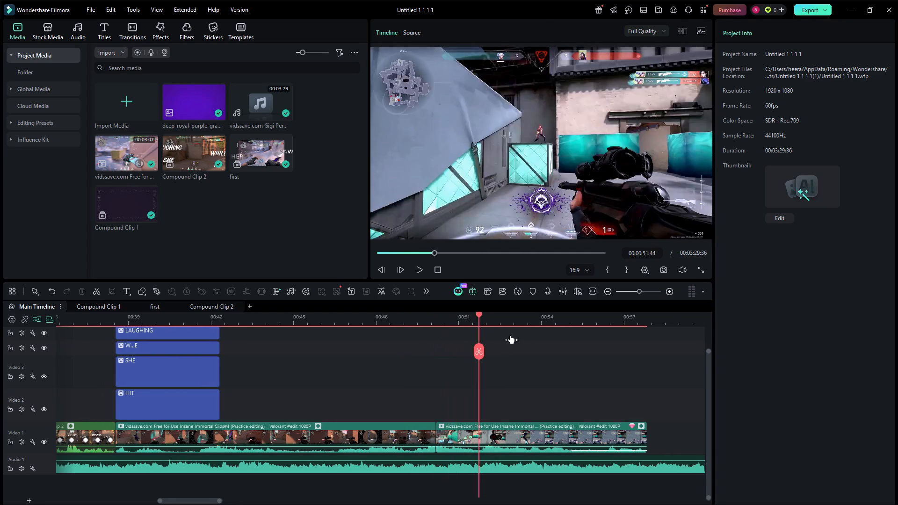
pyautogui.moveTo(510, 335); pyautogui.dragTo(435, 336)
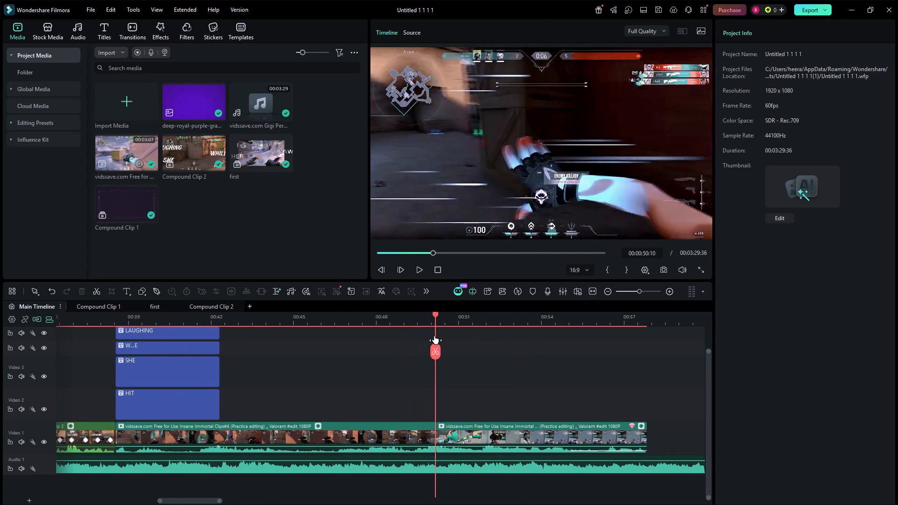
pyautogui.moveTo(435, 336); pyautogui.dragTo(437, 338)
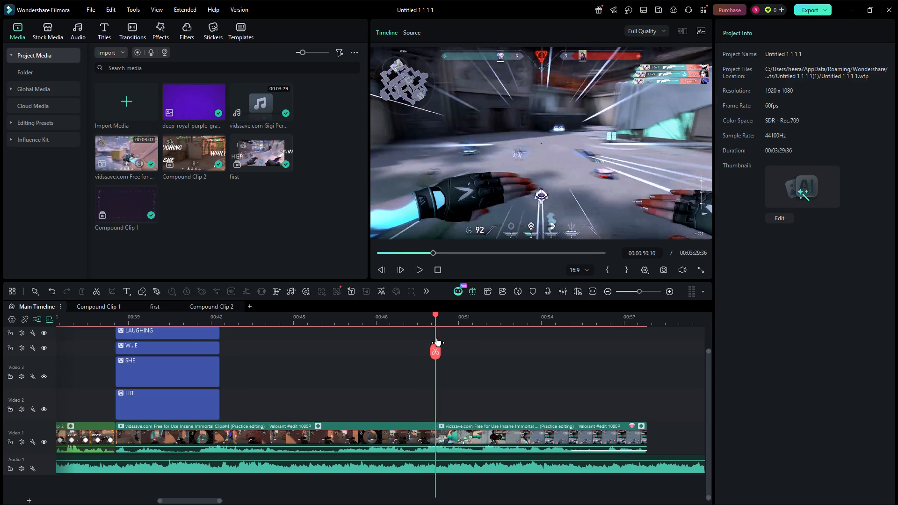
pyautogui.moveTo(437, 338); pyautogui.dragTo(438, 339)
pyautogui.moveTo(438, 339); pyautogui.dragTo(437, 340)
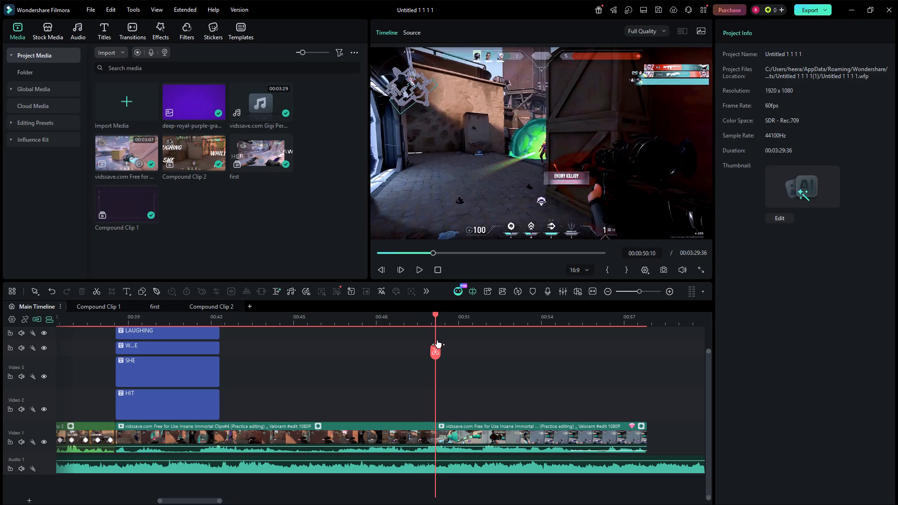
pyautogui.moveTo(437, 340); pyautogui.dragTo(428, 345)
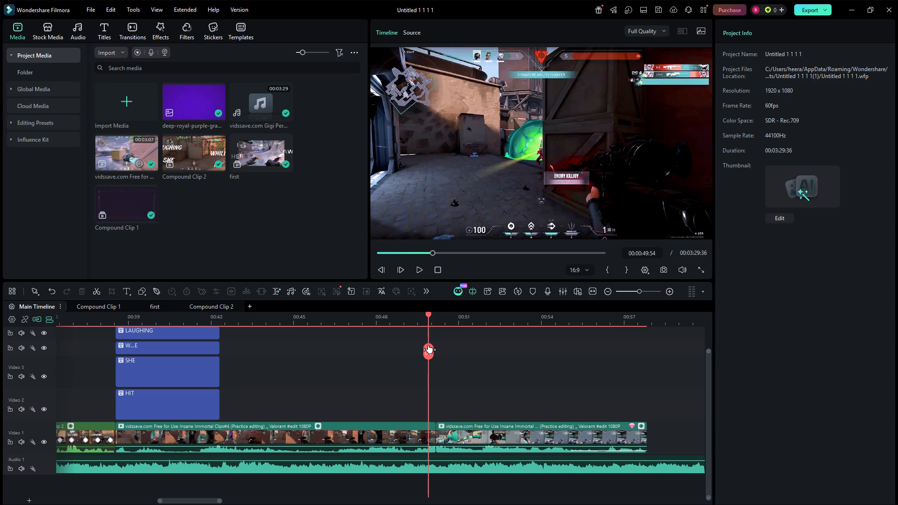
pyautogui.moveTo(428, 345); pyautogui.dragTo(480, 391)
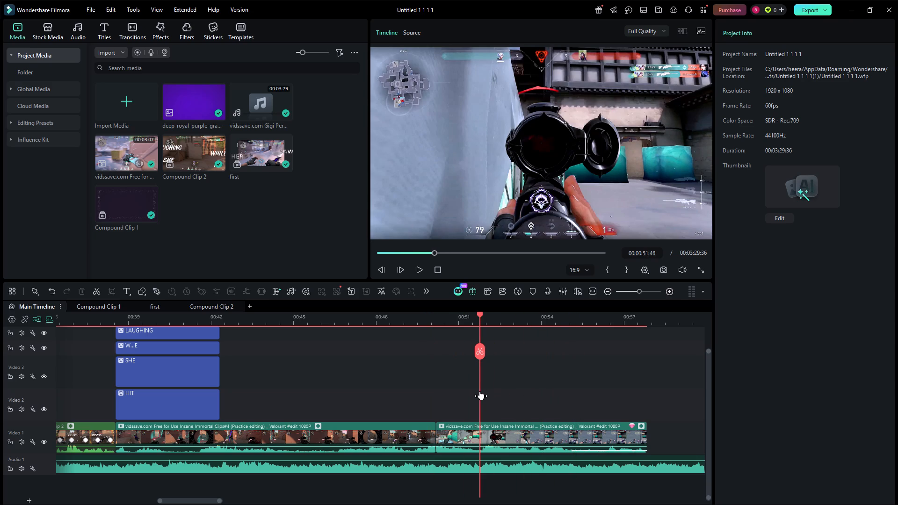
pyautogui.moveTo(480, 391); pyautogui.dragTo(452, 388)
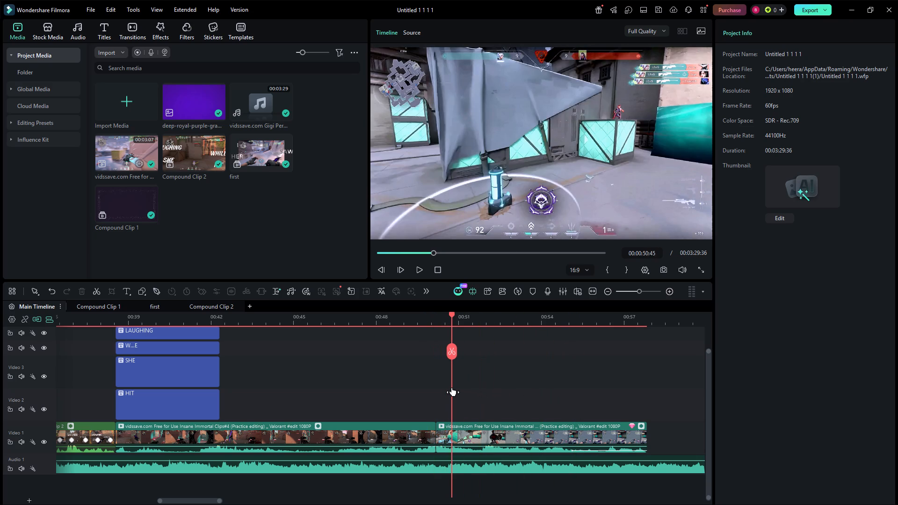
# Add a default text title starting at 00:00:50:40, above the second gameplay clip.
pyautogui.moveTo(452, 388); pyautogui.dragTo(449, 388)
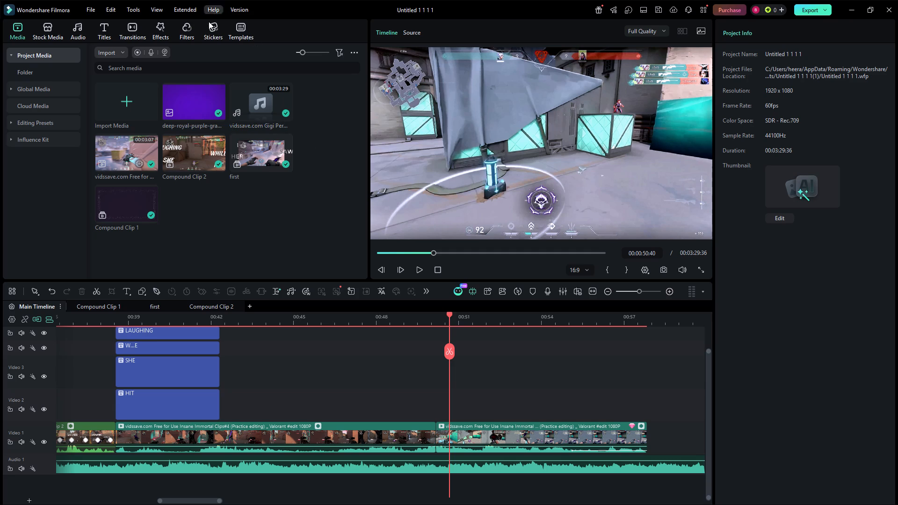
pyautogui.click(106, 39)
pyautogui.click(130, 86)
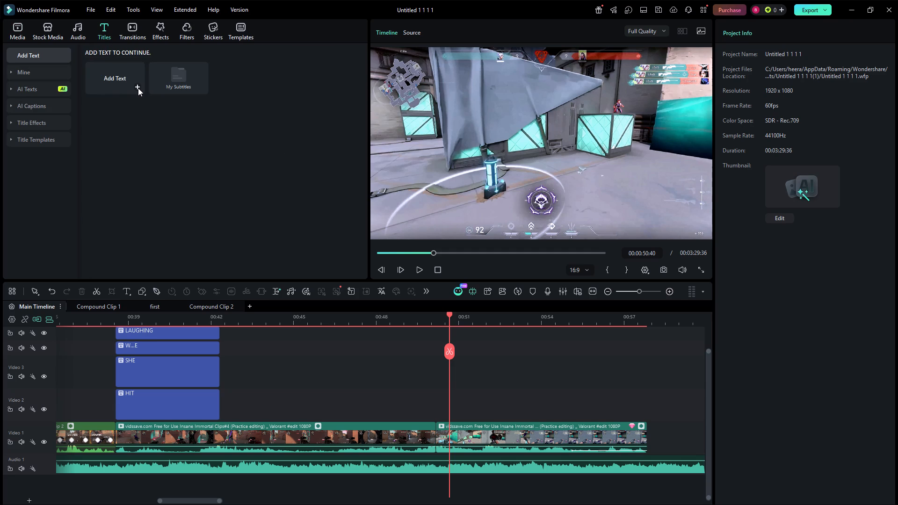
pyautogui.click(139, 87)
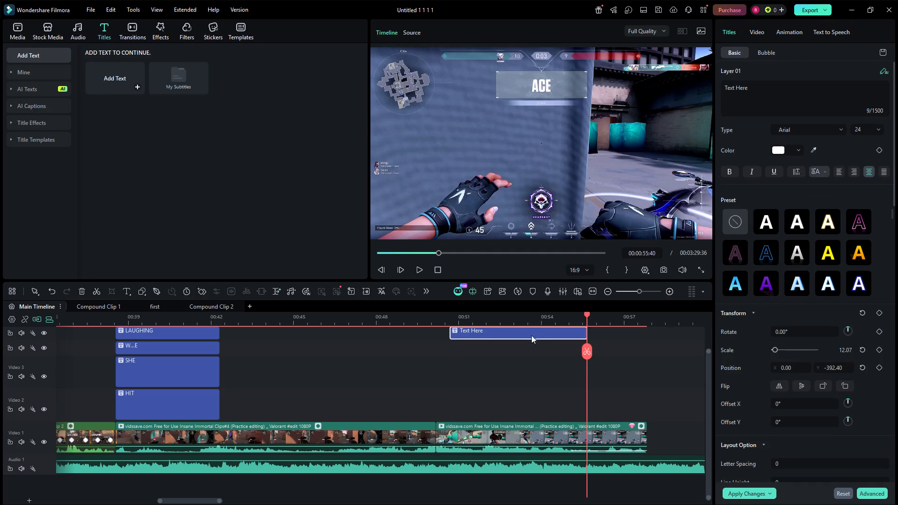
# Clear the placeholder wording "Text Here" from the new title.
pyautogui.click(527, 318)
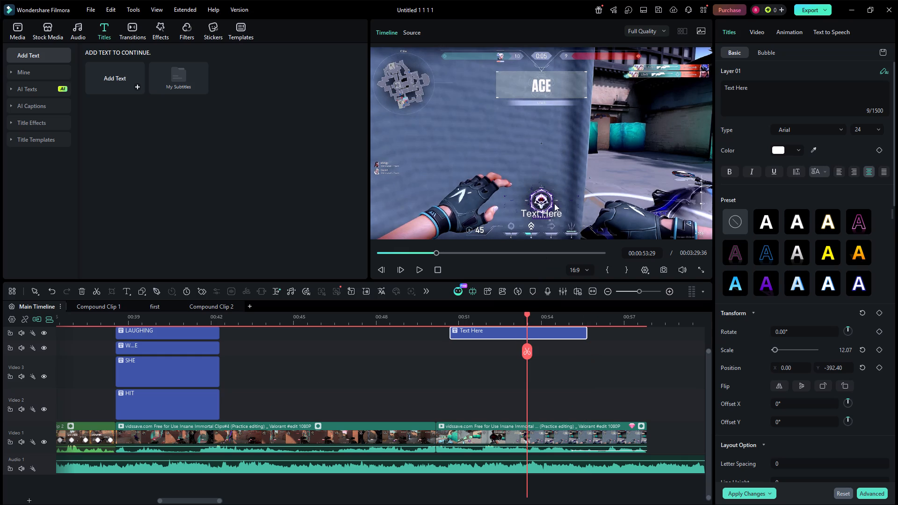
pyautogui.click(762, 106)
pyautogui.press('BackSpace')
pyautogui.press('=')
pyautogui.press('BackSpace')
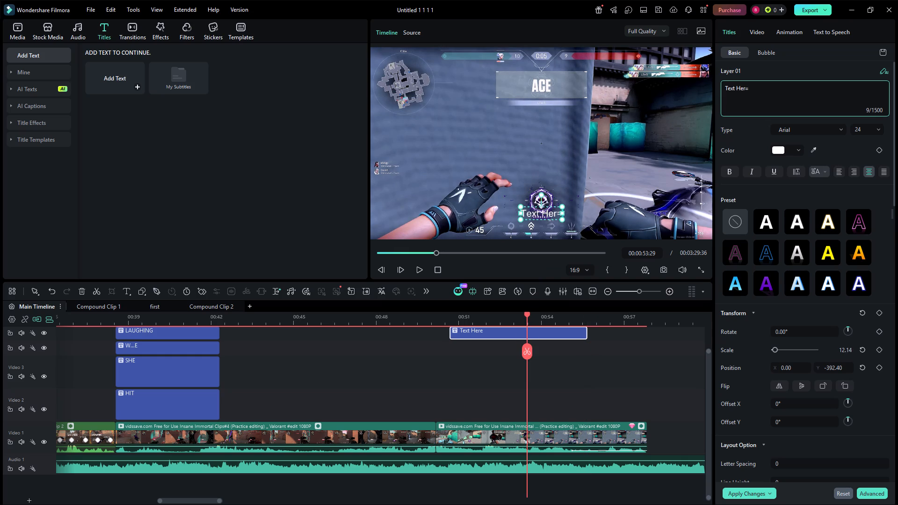
pyautogui.press('BackSpace')
pyautogui.press('BackSpace')
pyautogui.press('BackSpace')
pyautogui.press('BackSpace')
pyautogui.press('BackSpace')
pyautogui.press('BackSpace')
pyautogui.press('BackSpace')
pyautogui.press('BackSpace')
pyautogui.press('BackSpace')
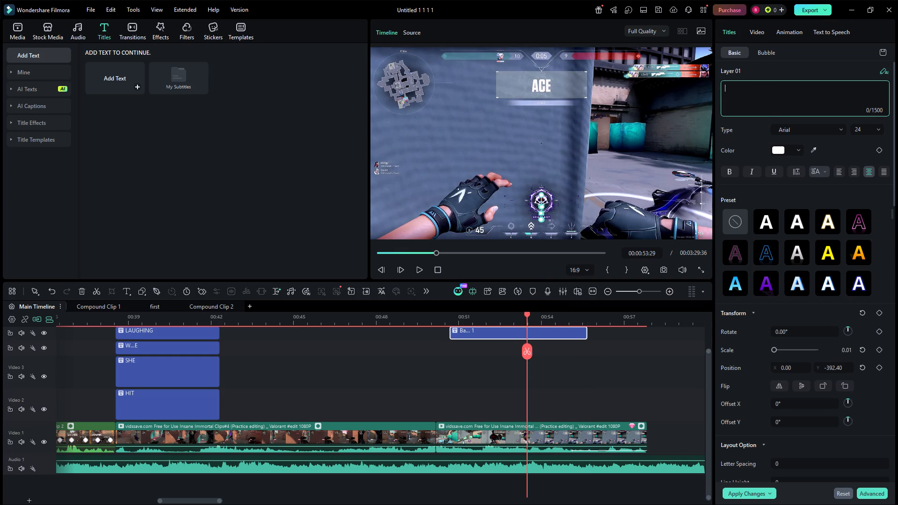
# Play back the section under the emptied title, from 00:00:50:33 to about 00:00:55:31, to judge what text fits it.
pyautogui.click(446, 319)
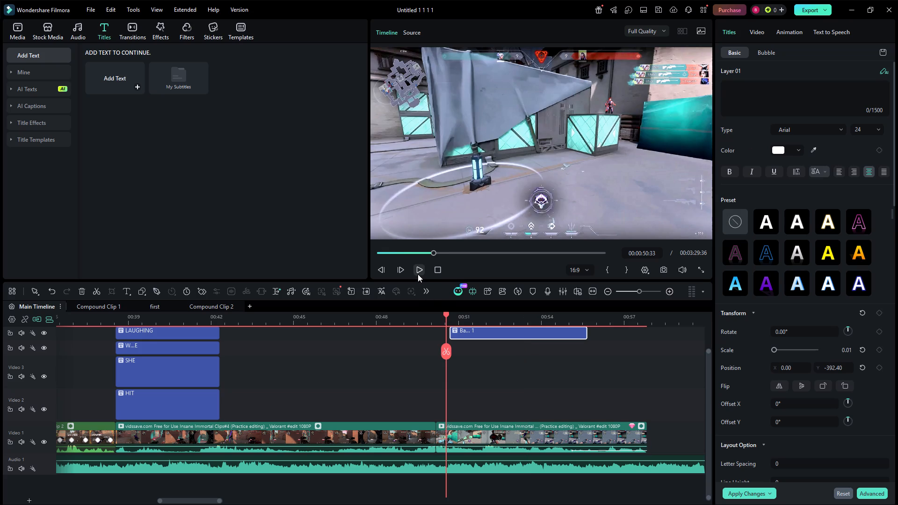
pyautogui.click(417, 273)
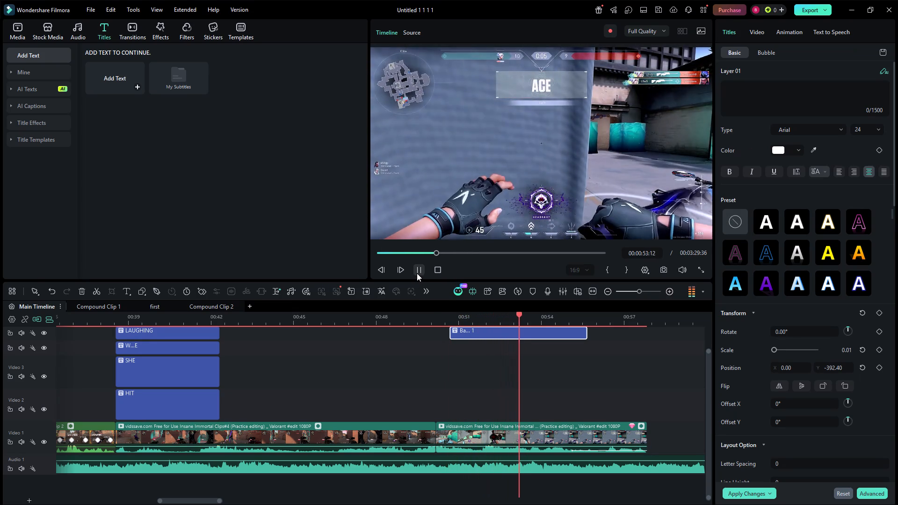
pyautogui.click(417, 273)
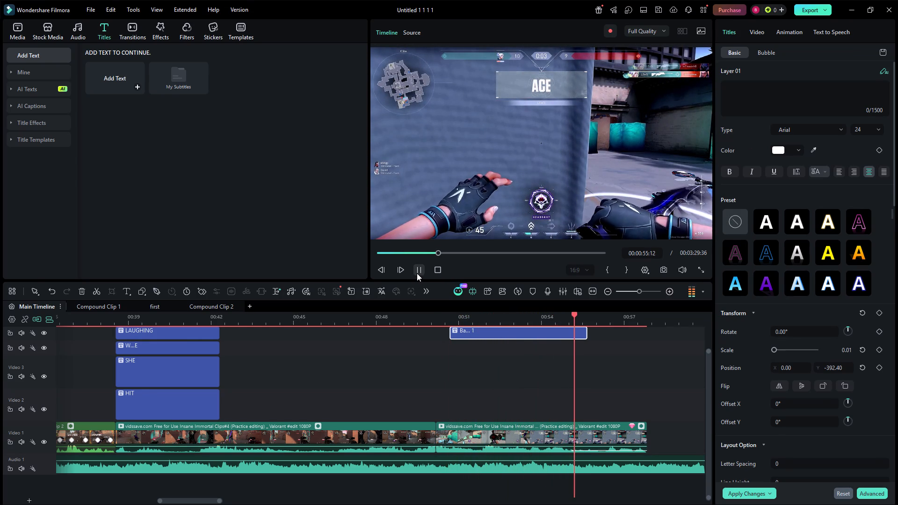
# Enter "LETS" as the text of the emptied title above the second gameplay clip.
pyautogui.click(750, 103)
pyautogui.write('LETS')
pyautogui.press('space')
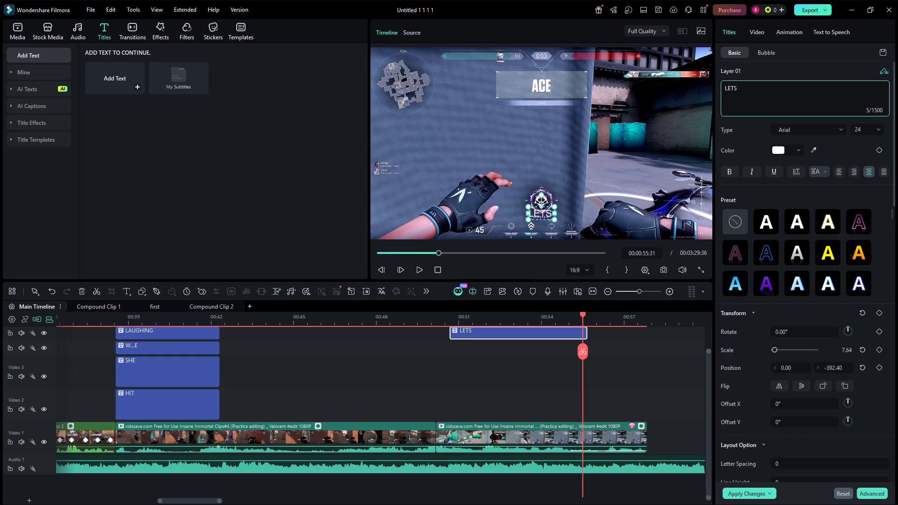
pyautogui.press('Return')
pyautogui.press('BackSpace')
pyautogui.click(542, 384)
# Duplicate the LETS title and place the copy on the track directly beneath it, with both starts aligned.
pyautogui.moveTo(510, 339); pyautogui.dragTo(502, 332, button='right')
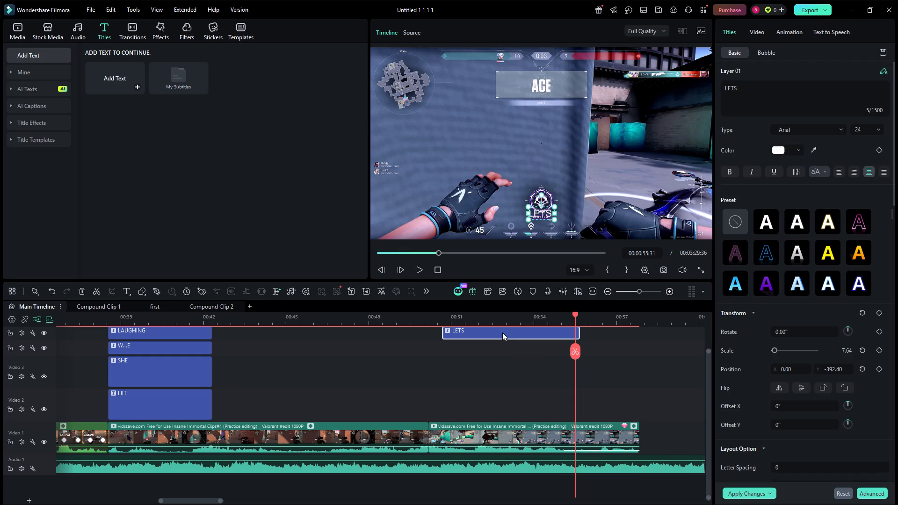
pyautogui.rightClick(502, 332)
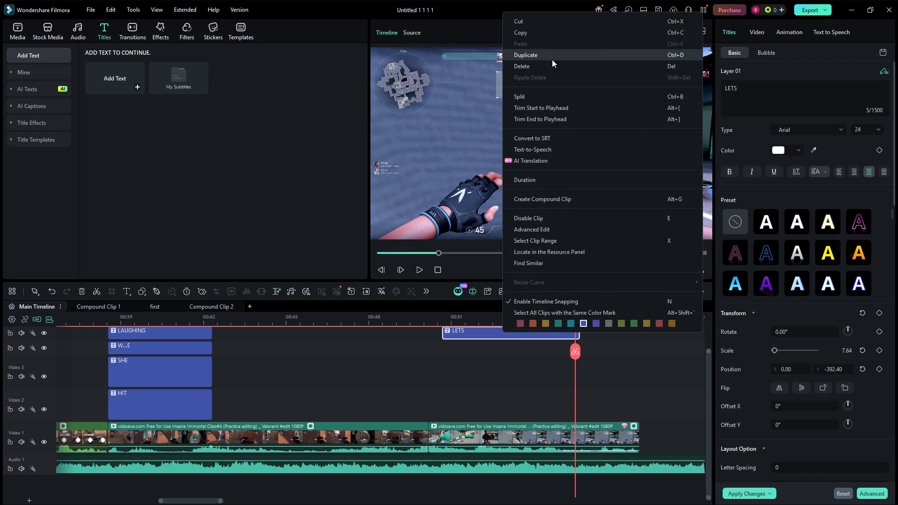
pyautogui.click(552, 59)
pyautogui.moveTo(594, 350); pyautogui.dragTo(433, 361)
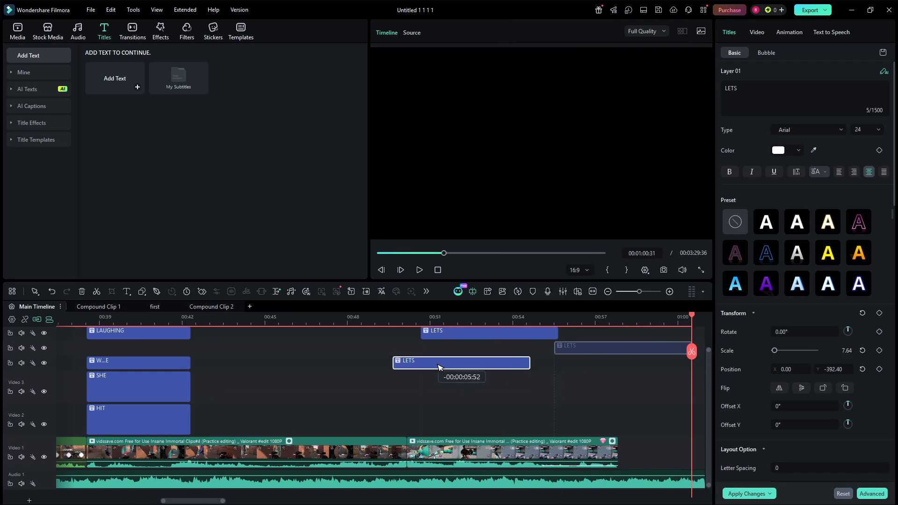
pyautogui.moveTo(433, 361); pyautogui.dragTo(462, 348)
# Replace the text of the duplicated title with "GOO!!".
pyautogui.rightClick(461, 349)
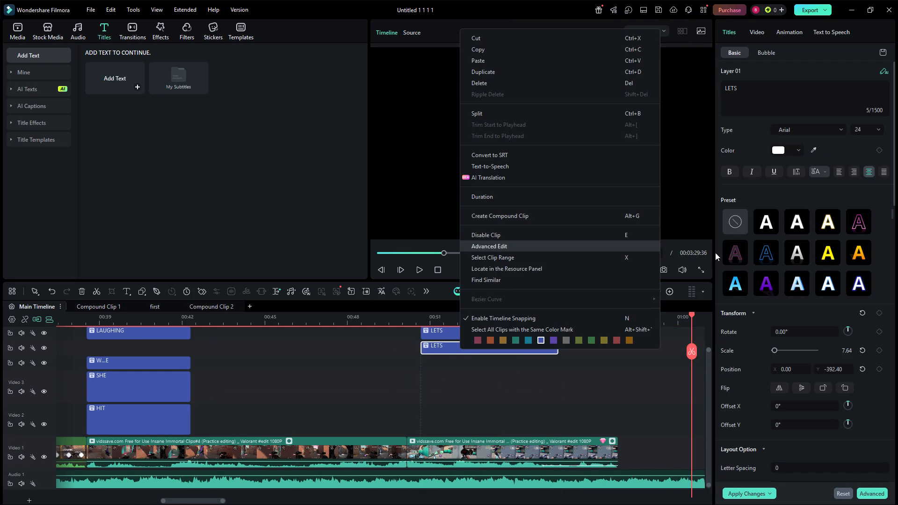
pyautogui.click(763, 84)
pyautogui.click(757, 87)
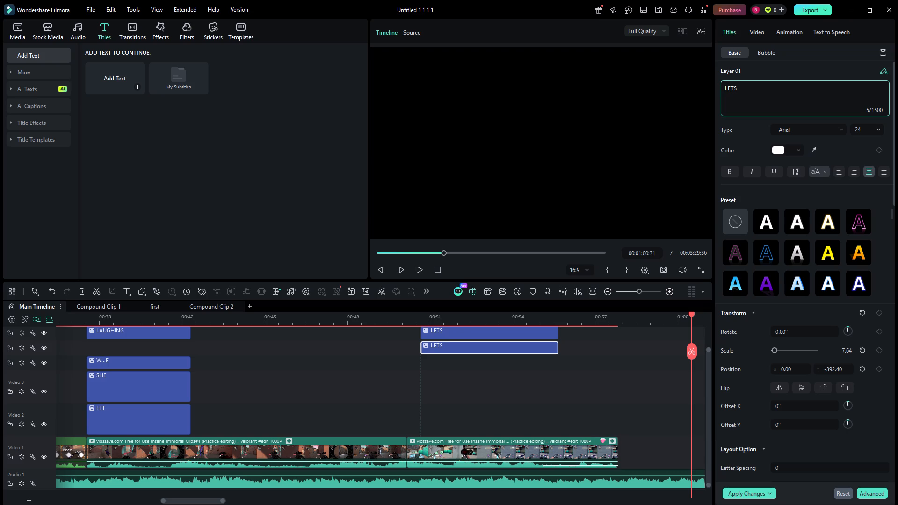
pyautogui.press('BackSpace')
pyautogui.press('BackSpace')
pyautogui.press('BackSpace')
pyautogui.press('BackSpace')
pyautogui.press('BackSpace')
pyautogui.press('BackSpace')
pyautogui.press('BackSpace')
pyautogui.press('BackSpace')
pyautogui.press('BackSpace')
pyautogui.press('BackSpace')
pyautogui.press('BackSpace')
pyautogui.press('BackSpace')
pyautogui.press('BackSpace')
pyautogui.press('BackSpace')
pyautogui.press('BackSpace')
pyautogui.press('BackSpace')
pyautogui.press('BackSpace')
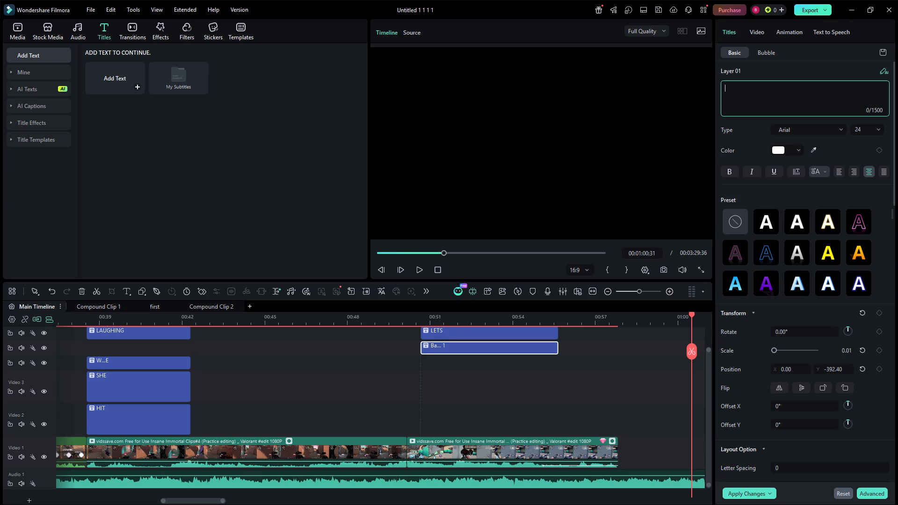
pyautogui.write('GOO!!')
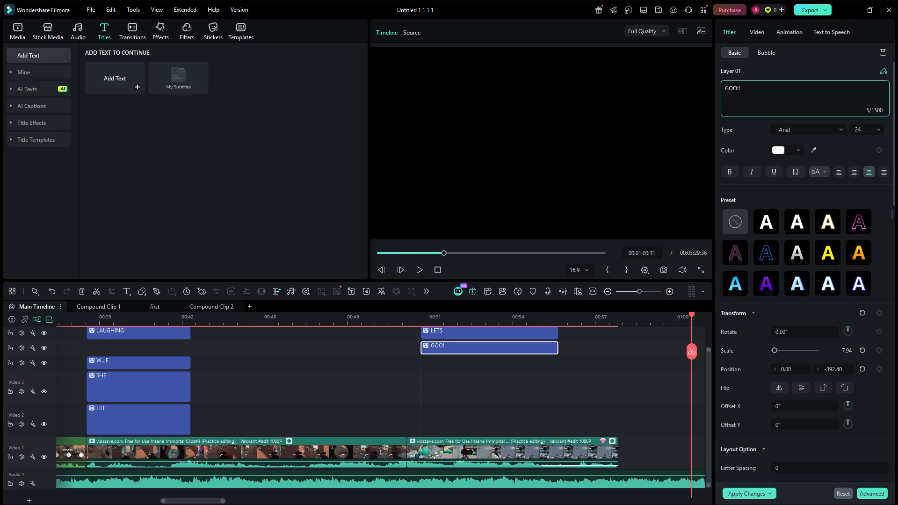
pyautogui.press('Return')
# Examine the LETS title's animation presets and the Trending and Desi Vibe AI text styles for a fitting look.
pyautogui.click(607, 359)
pyautogui.moveTo(573, 368); pyautogui.dragTo(577, 459, button='right')
pyautogui.click(547, 361)
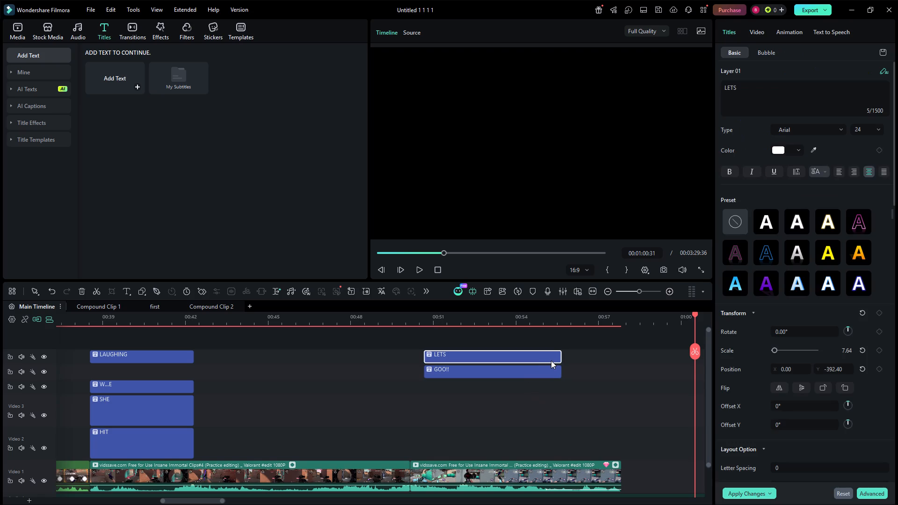
pyautogui.click(753, 37)
pyautogui.click(782, 37)
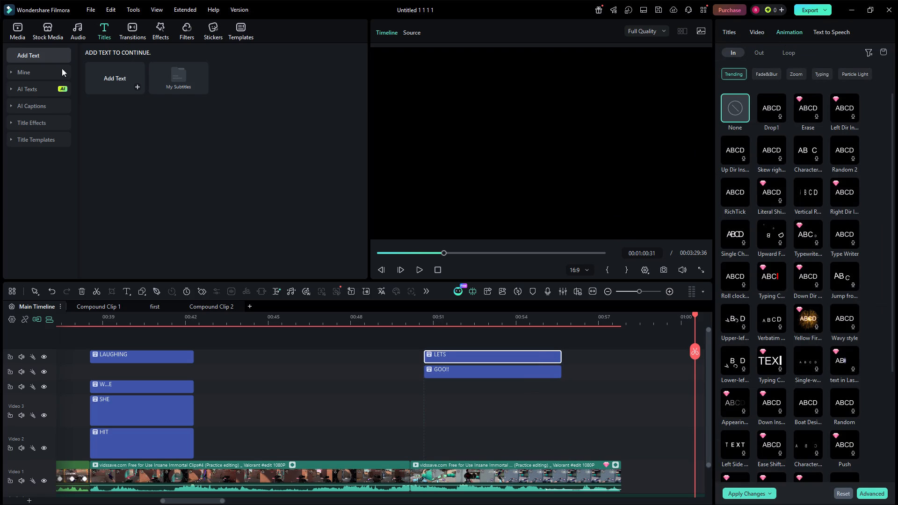
pyautogui.click(33, 102)
pyautogui.click(24, 95)
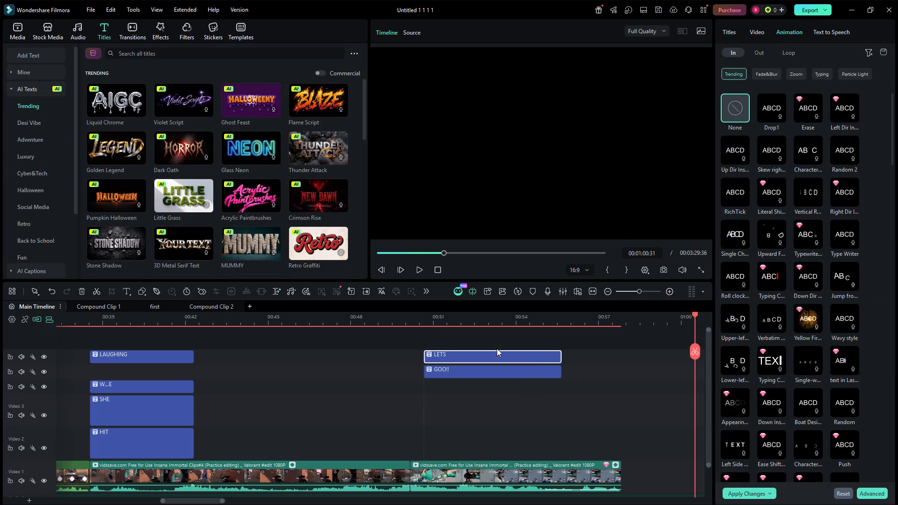
pyautogui.click(491, 318)
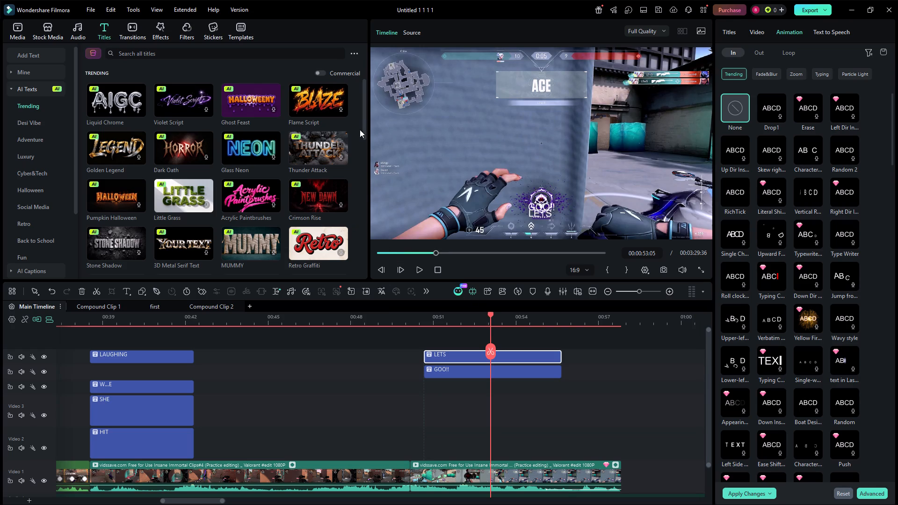
pyautogui.moveTo(363, 108); pyautogui.dragTo(358, 116)
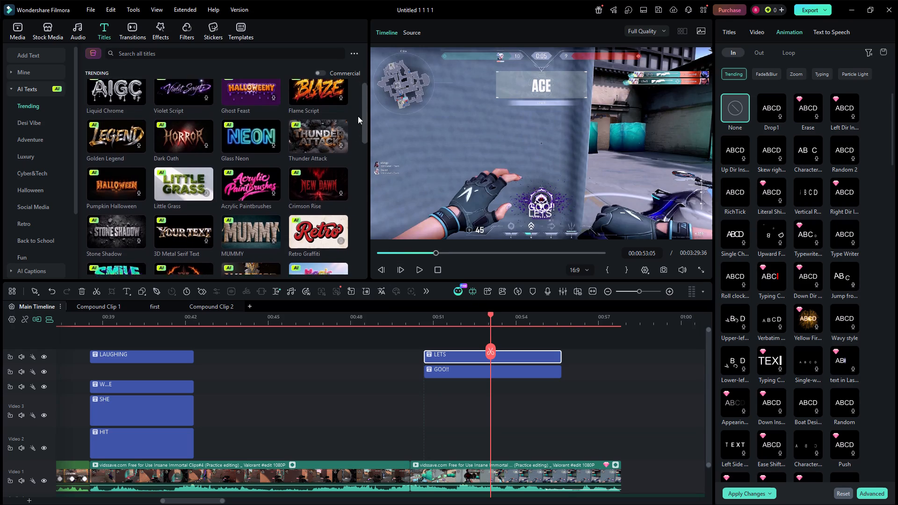
pyautogui.moveTo(358, 116); pyautogui.dragTo(344, 146)
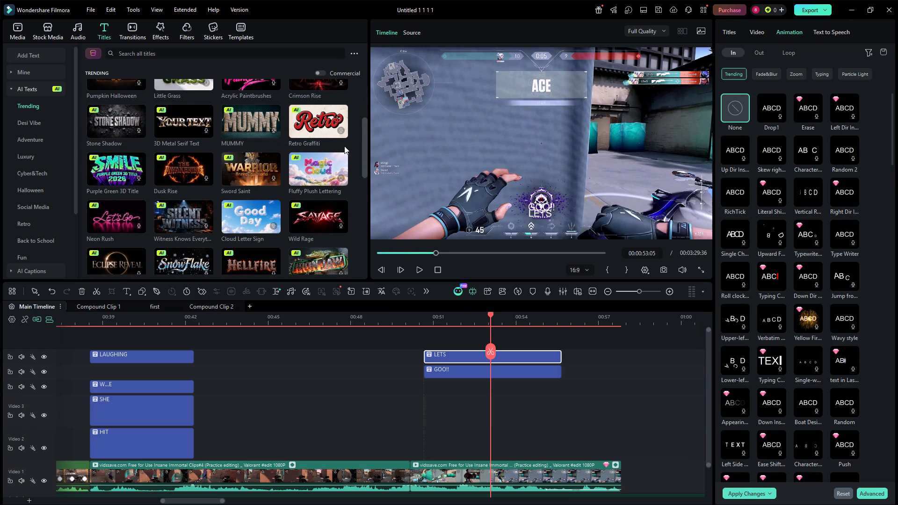
pyautogui.moveTo(344, 146); pyautogui.dragTo(362, 237)
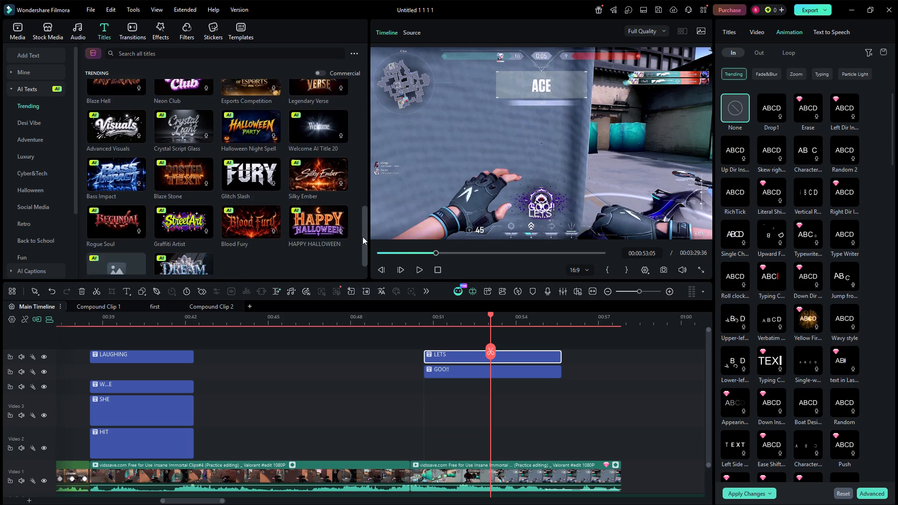
pyautogui.moveTo(362, 237); pyautogui.dragTo(364, 254)
pyautogui.click(27, 124)
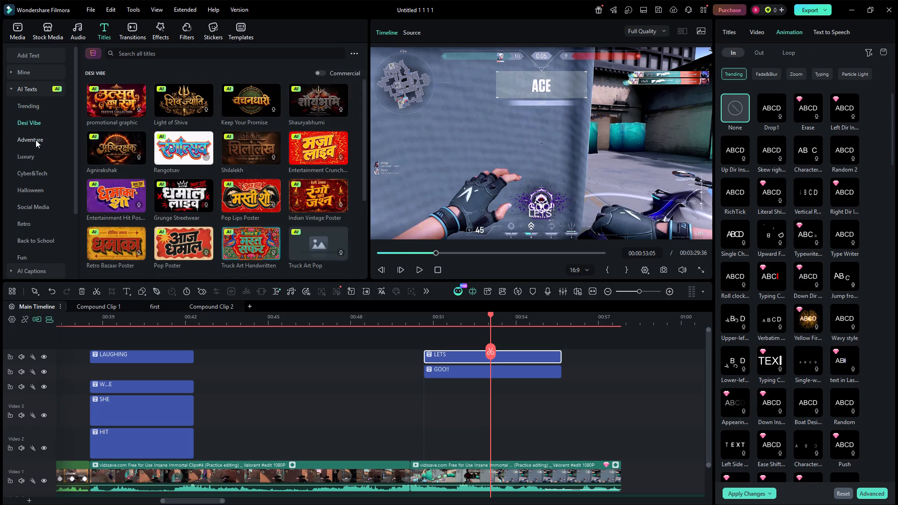
pyautogui.click(36, 140)
pyautogui.click(37, 150)
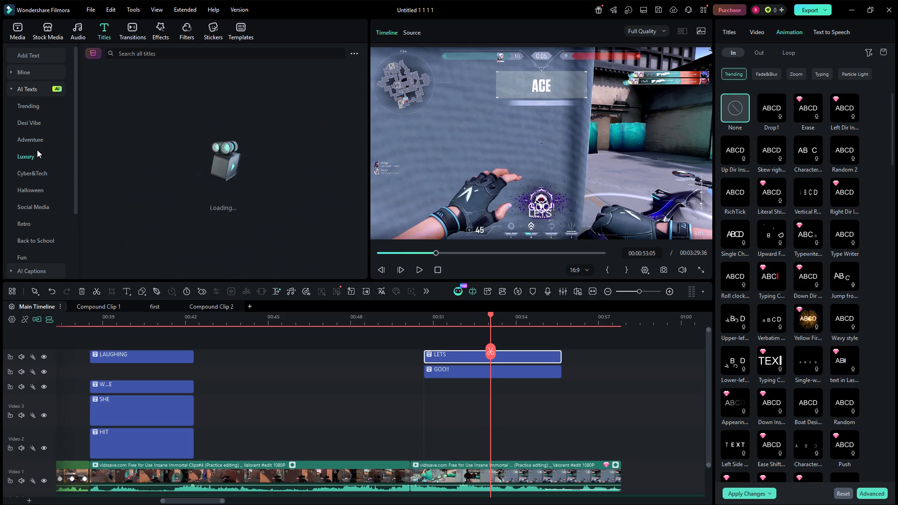
pyautogui.click(34, 94)
pyautogui.click(22, 114)
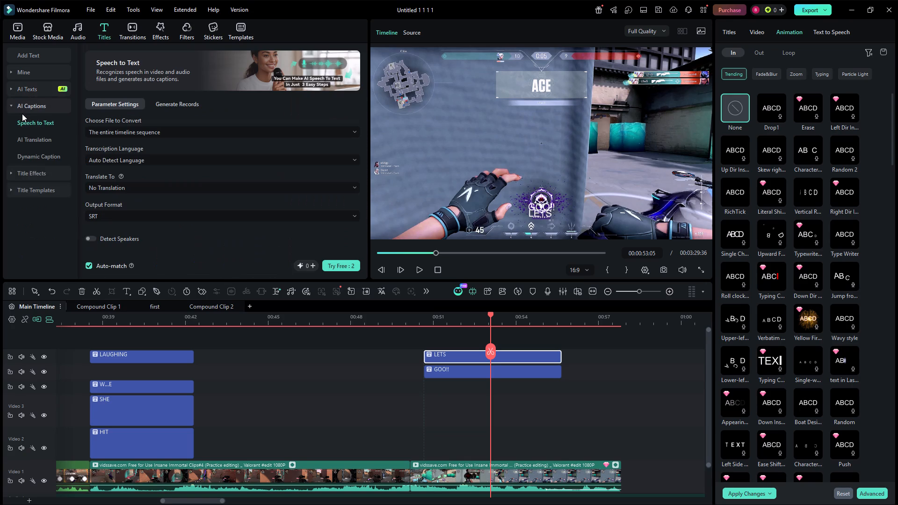
# Add the Glow Title 1 effect from the trending title effects to the timeline, starting at 00:00:53:05.
pyautogui.click(22, 114)
pyautogui.click(20, 130)
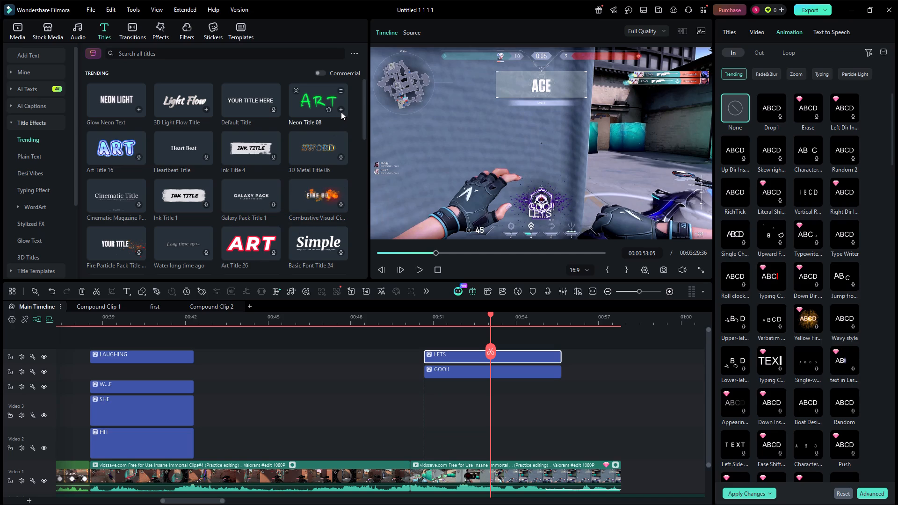
pyautogui.moveTo(363, 123); pyautogui.dragTo(365, 137)
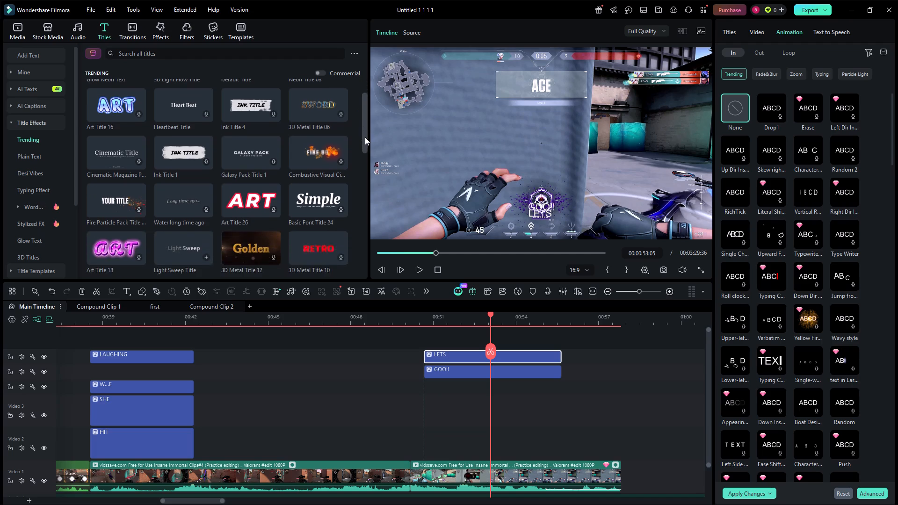
pyautogui.moveTo(365, 137); pyautogui.dragTo(377, 188)
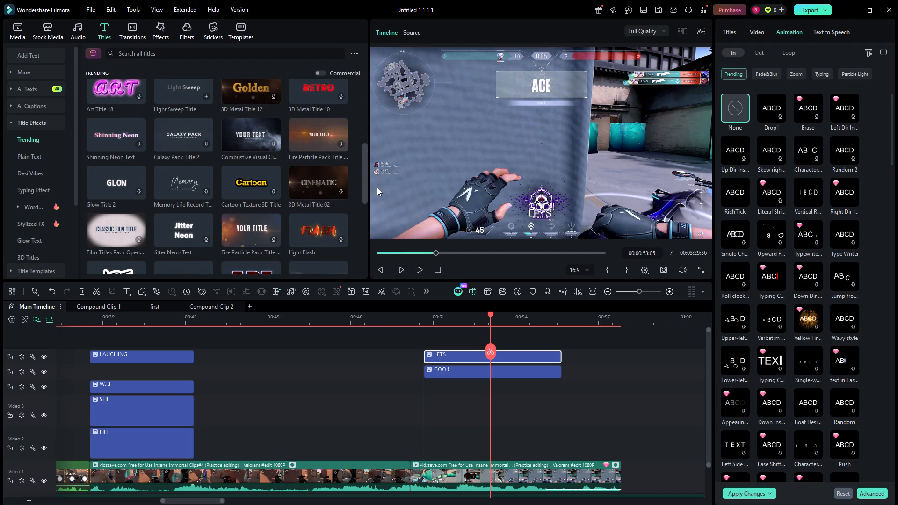
pyautogui.moveTo(377, 188); pyautogui.dragTo(372, 210)
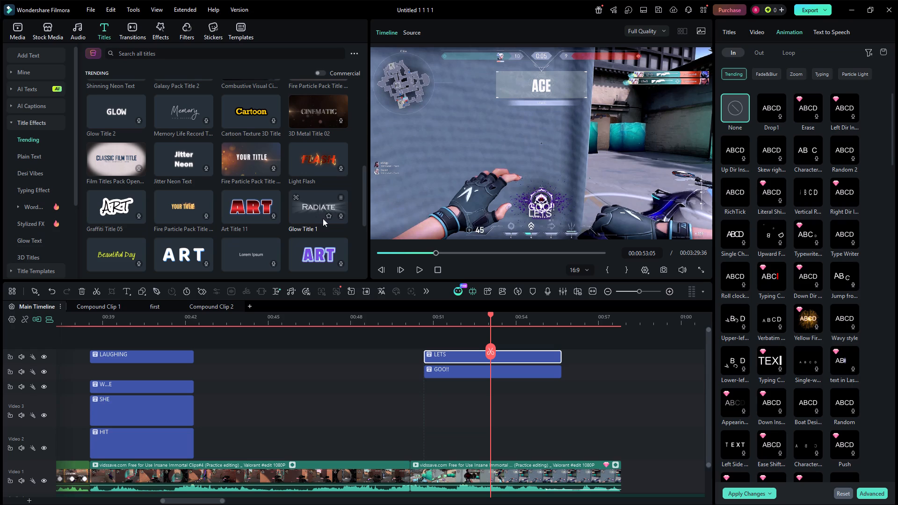
pyautogui.click(339, 214)
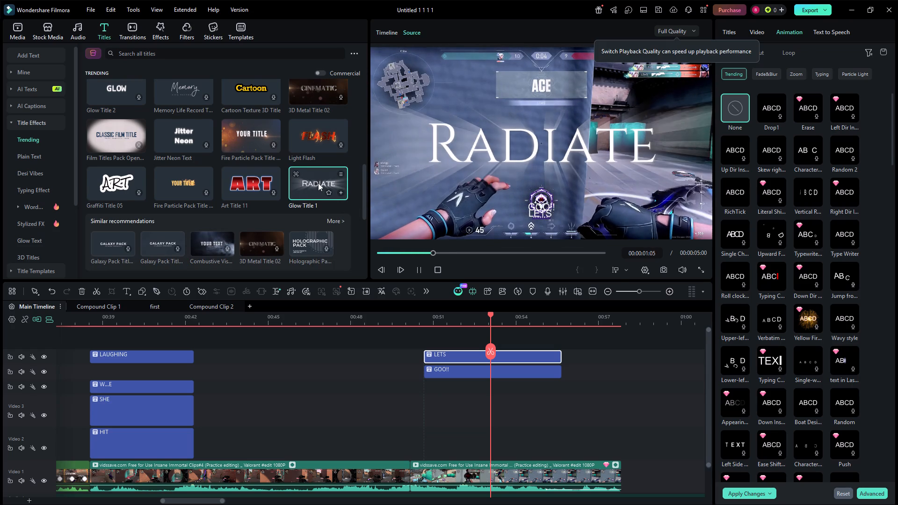
pyautogui.click(339, 194)
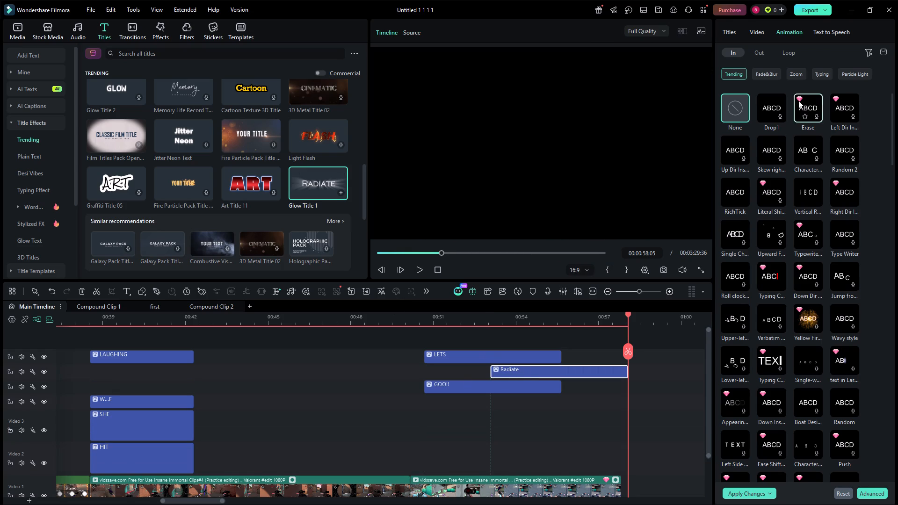
# Replace the glow title's placeholder text "Radiate" with "LETS".
pyautogui.click(551, 314)
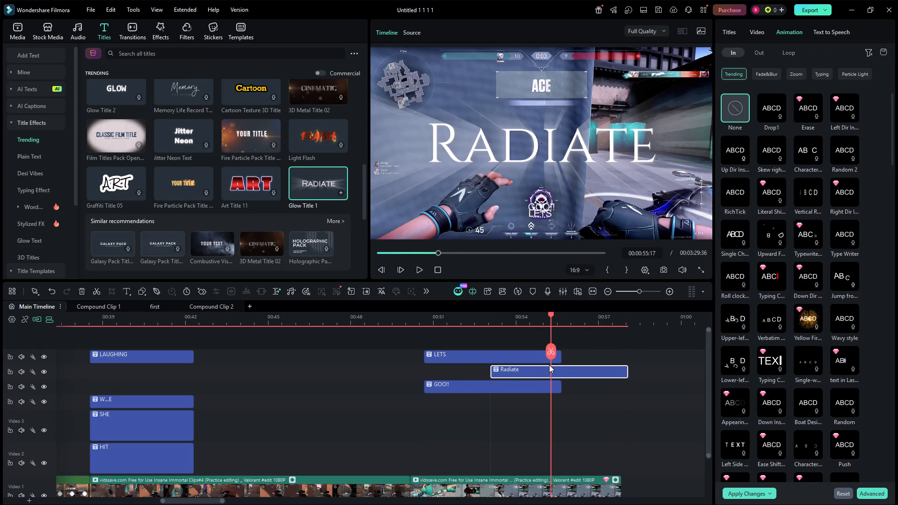
pyautogui.click(550, 366)
pyautogui.click(755, 39)
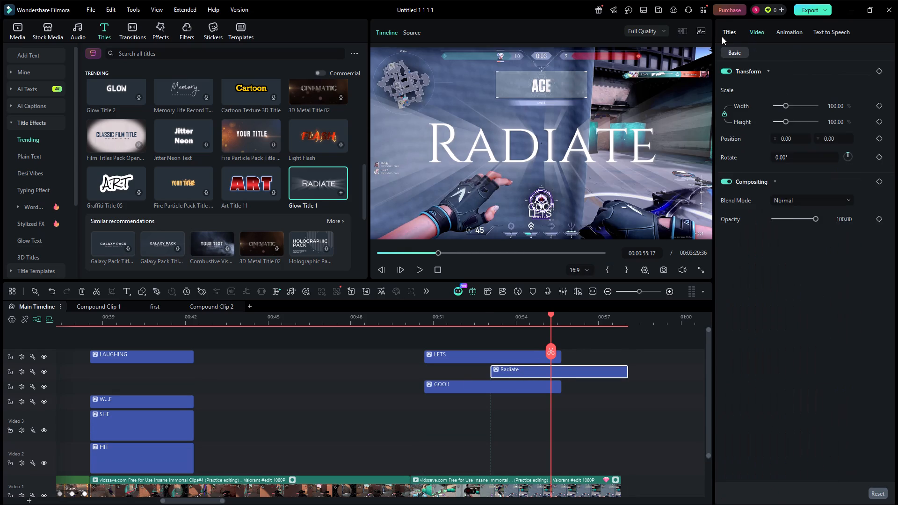
pyautogui.click(722, 36)
pyautogui.click(745, 97)
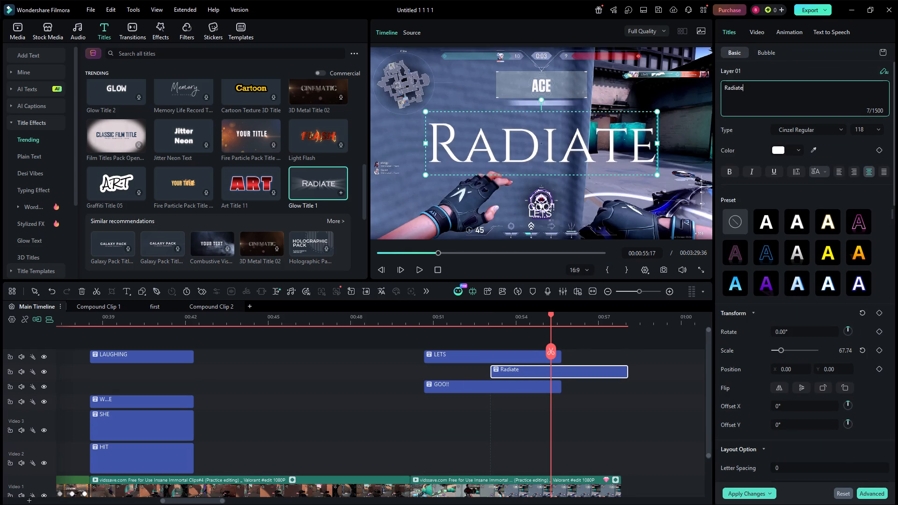
pyautogui.press('BackSpace')
pyautogui.press('BackSpace')
pyautogui.press('BackSpace')
pyautogui.press('BackSpace')
pyautogui.press('BackSpace')
pyautogui.press('BackSpace')
pyautogui.press('BackSpace')
pyautogui.press('BackSpace')
pyautogui.press('BackSpace')
pyautogui.press('BackSpace')
pyautogui.press('BackSpace')
pyautogui.press('BackSpace')
pyautogui.press('BackSpace')
pyautogui.press('BackSpace')
pyautogui.press('BackSpace')
pyautogui.press('BackSpace')
pyautogui.press('BackSpace')
pyautogui.press('BackSpace')
pyautogui.press('BackSpace')
pyautogui.press('BackSpace')
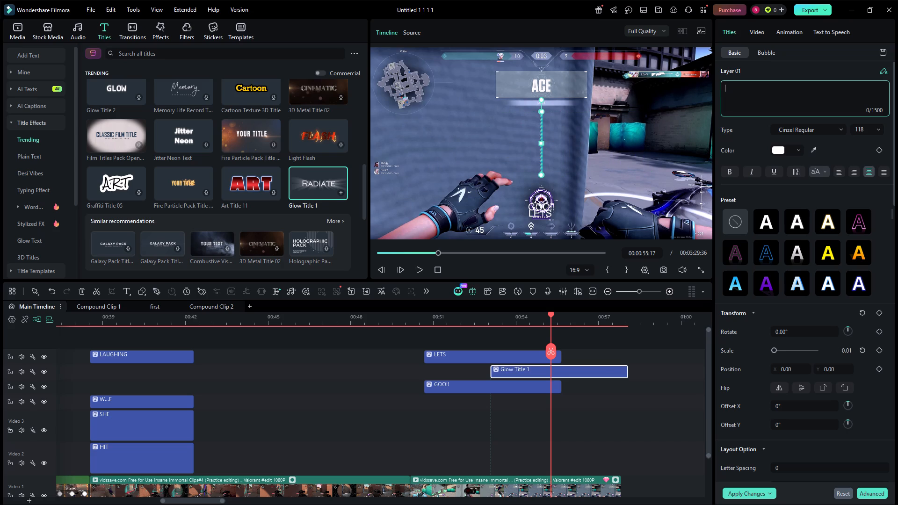
pyautogui.write('LETS GOO')
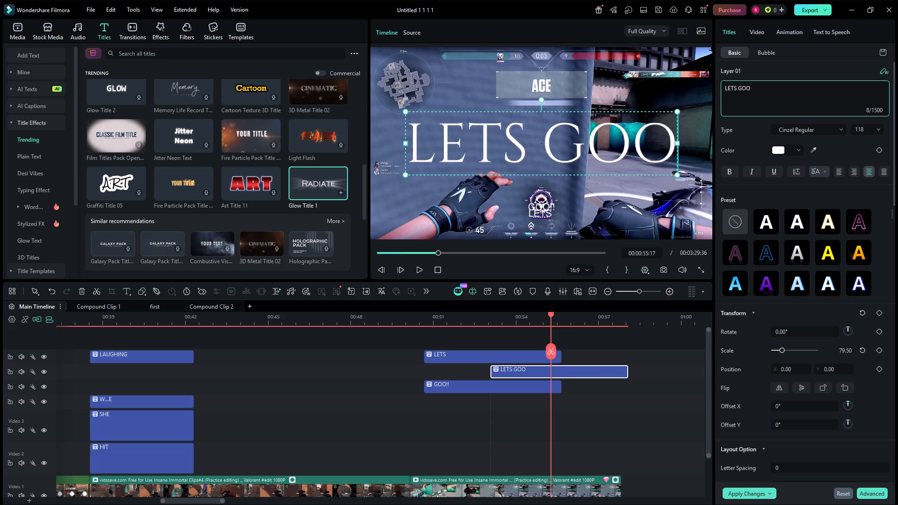
pyautogui.press('BackSpace')
pyautogui.press('BackSpace')
pyautogui.press('BackSpace')
pyautogui.press('BackSpace')
pyautogui.press('Return')
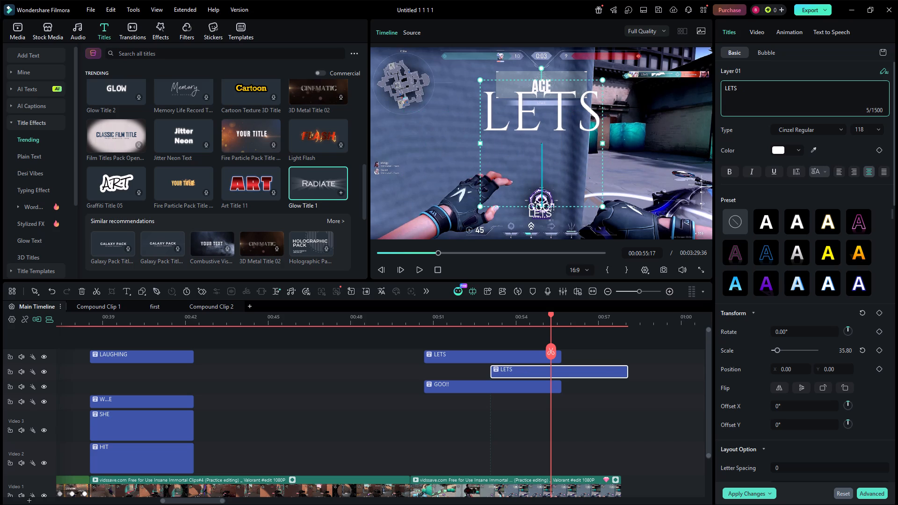
pyautogui.press('BackSpace')
pyautogui.click(539, 411)
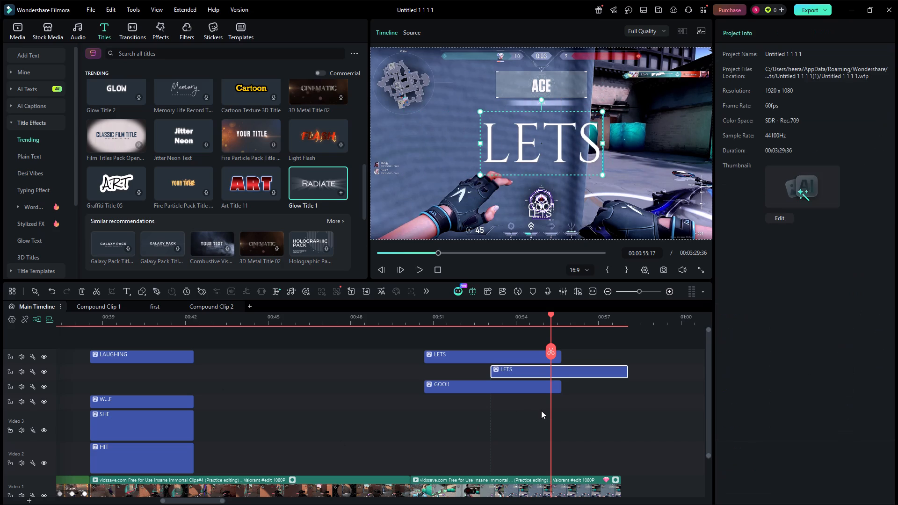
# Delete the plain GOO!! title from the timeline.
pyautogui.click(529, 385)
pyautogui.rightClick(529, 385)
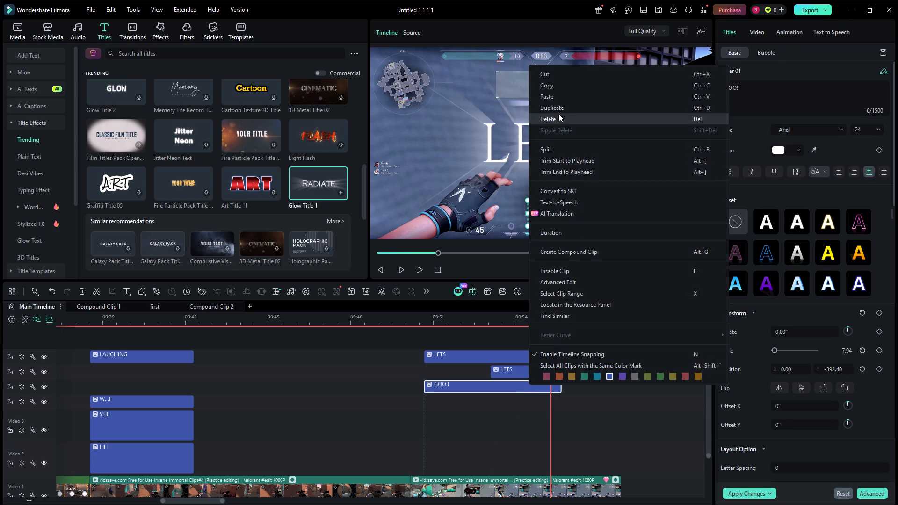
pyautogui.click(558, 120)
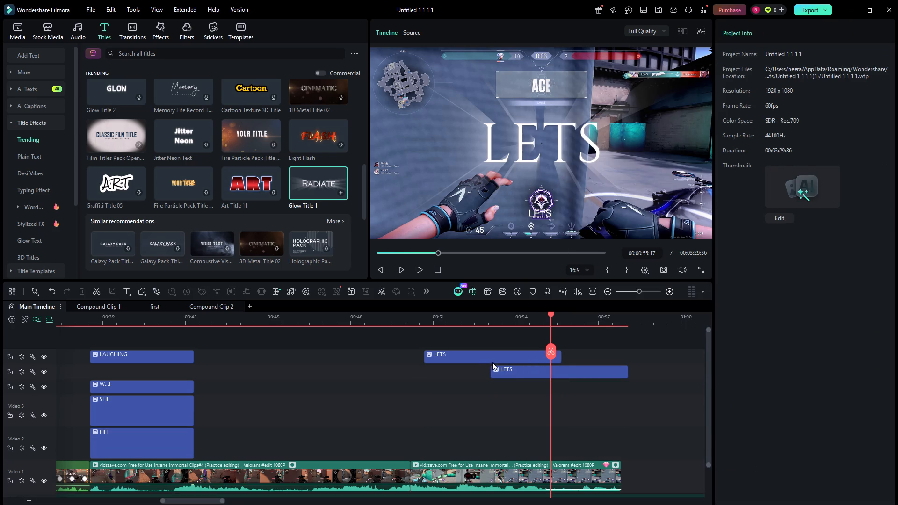
# Delete the plain LETS title from the timeline.
pyautogui.rightClick(483, 363)
pyautogui.click(532, 98)
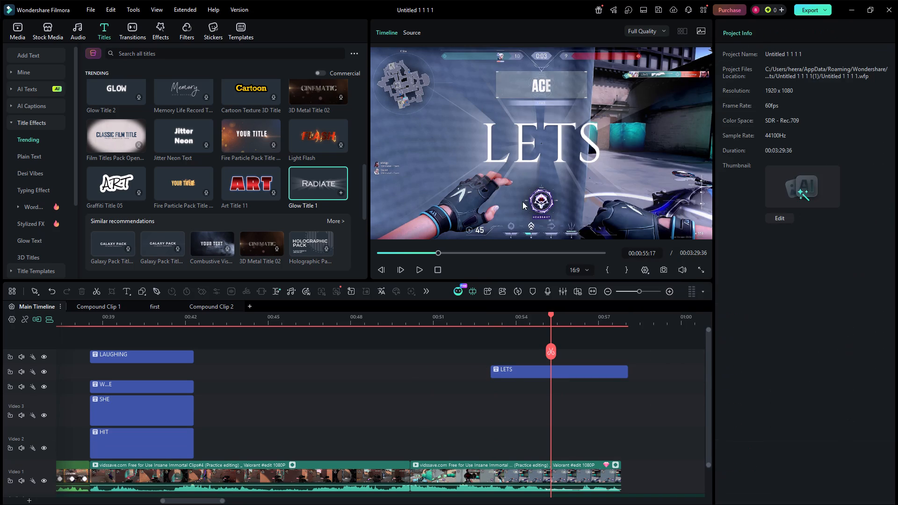
# Move the glow LETS title to a lower track, starting shortly after the last gameplay clip begins.
pyautogui.moveTo(512, 369); pyautogui.dragTo(448, 397)
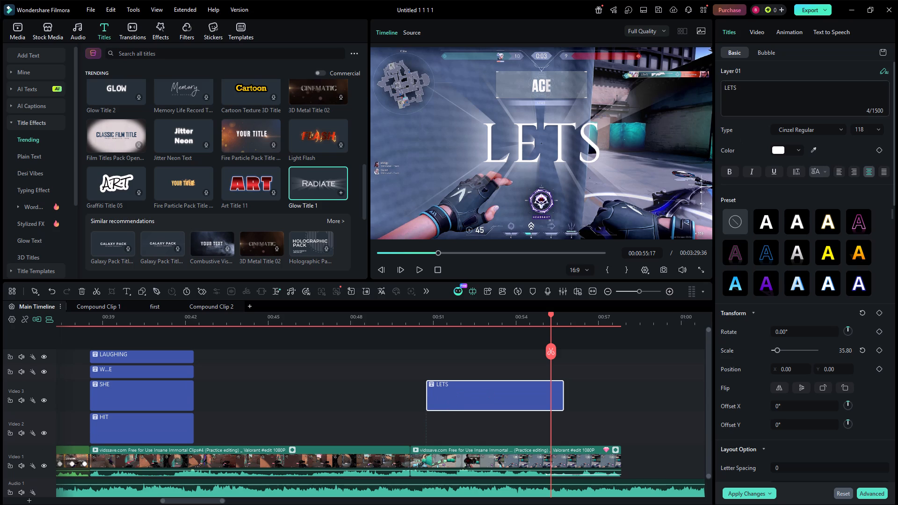
# Add another Glow Title 1 on the track below the LETS title, starting at 00:00:50:43.
pyautogui.click(339, 192)
pyautogui.moveTo(624, 415); pyautogui.dragTo(547, 419)
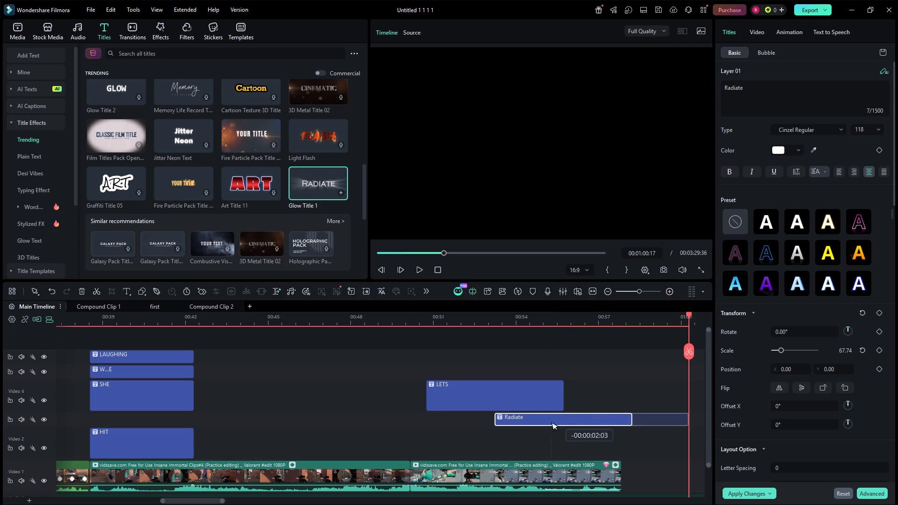
pyautogui.moveTo(547, 419); pyautogui.dragTo(501, 421)
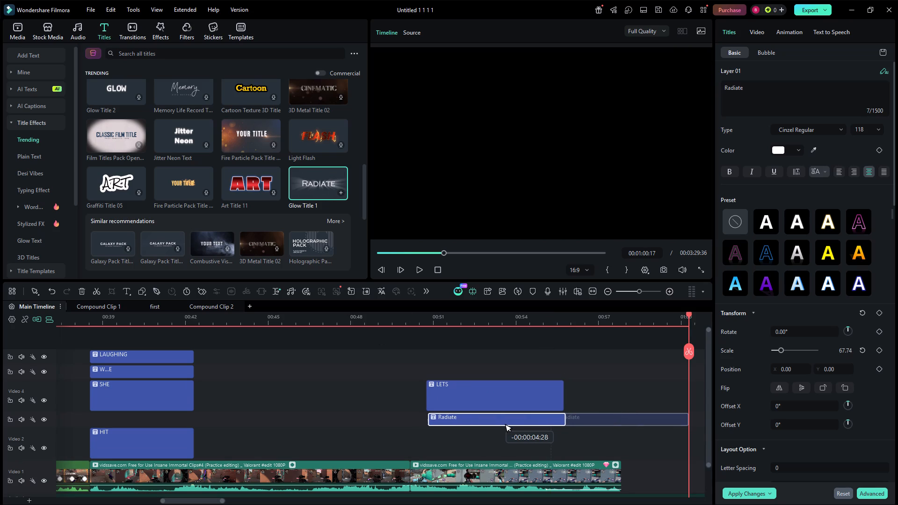
pyautogui.moveTo(501, 421); pyautogui.dragTo(500, 420)
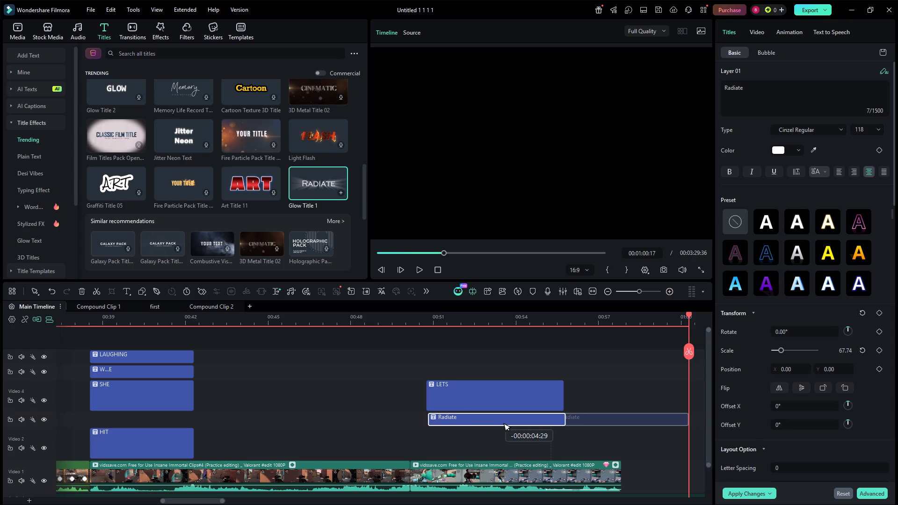
pyautogui.moveTo(500, 420); pyautogui.dragTo(498, 421)
pyautogui.click(504, 418)
pyautogui.moveTo(504, 418); pyautogui.dragTo(521, 418)
pyautogui.click(511, 423)
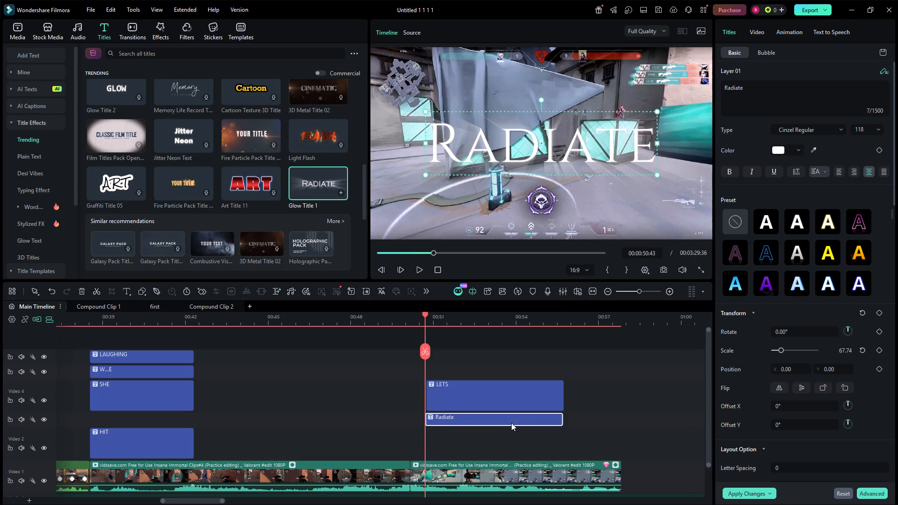
# Replace the new glow title's placeholder text "Radiate" with "GOO!!!".
pyautogui.click(511, 423)
pyautogui.click(795, 96)
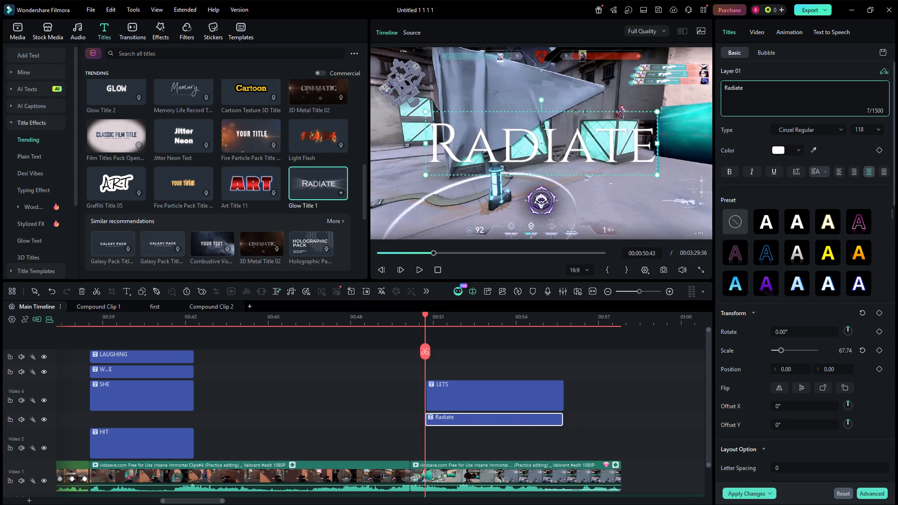
pyautogui.press('BackSpace')
pyautogui.press('BackSpace')
pyautogui.press('BackSpace')
pyautogui.press('BackSpace')
pyautogui.press('BackSpace')
pyautogui.press('BackSpace')
pyautogui.press('BackSpace')
pyautogui.press('BackSpace')
pyautogui.press('BackSpace')
pyautogui.press('BackSpace')
pyautogui.press('BackSpace')
pyautogui.press('BackSpace')
pyautogui.press('BackSpace')
pyautogui.press('BackSpace')
pyautogui.press('BackSpace')
pyautogui.press('BackSpace')
pyautogui.press('BackSpace')
pyautogui.press('BackSpace')
pyautogui.press('BackSpace')
pyautogui.press('BackSpace')
pyautogui.write('GOO')
pyautogui.write('!!!')
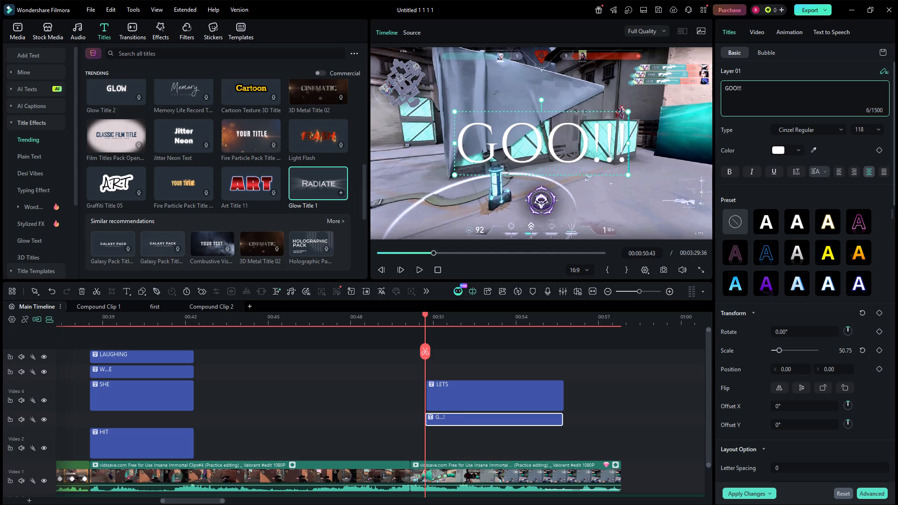
pyautogui.press('Return')
pyautogui.press('BackSpace')
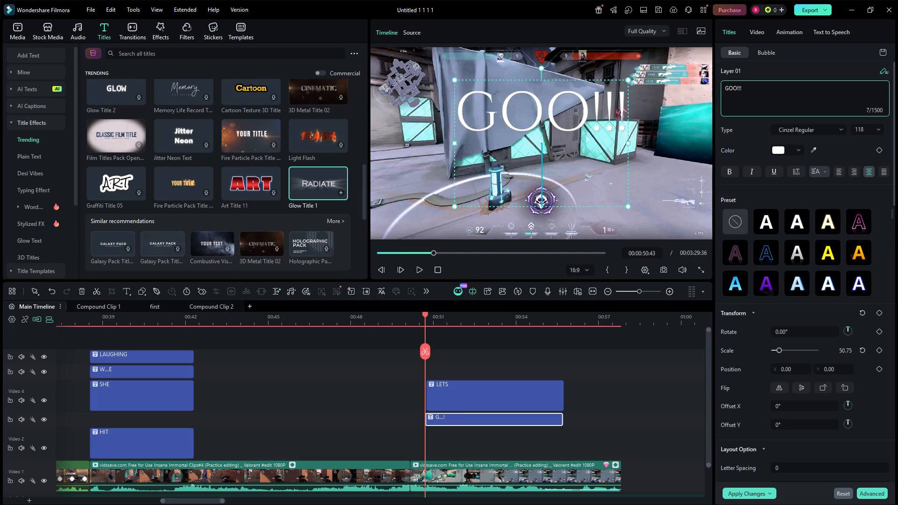
# Play back the overlapping LETS and GOO!!! titles to check their timing against the ACE moment.
pyautogui.click(608, 362)
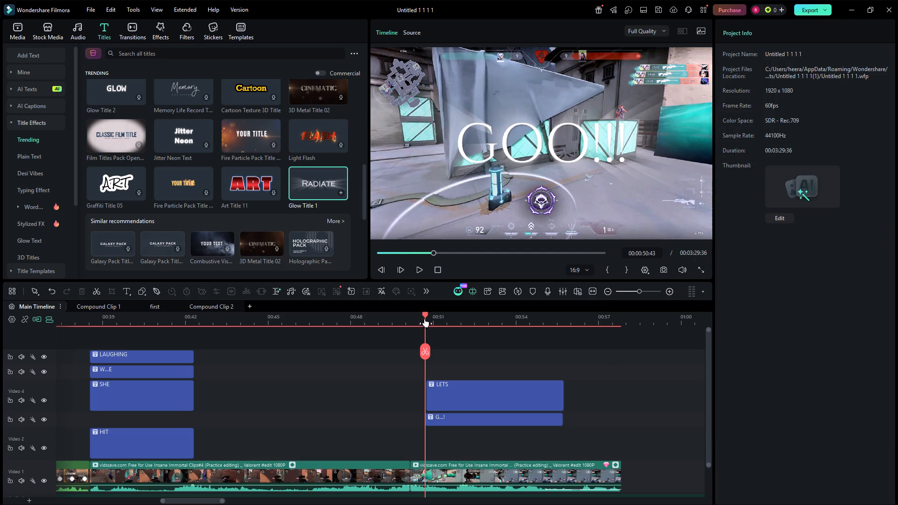
pyautogui.moveTo(426, 318); pyautogui.dragTo(424, 332)
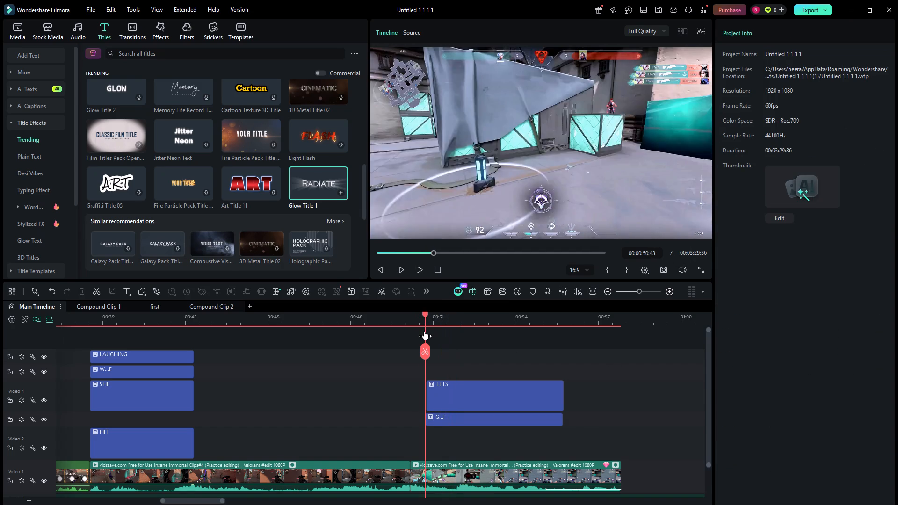
pyautogui.moveTo(424, 332); pyautogui.dragTo(427, 332)
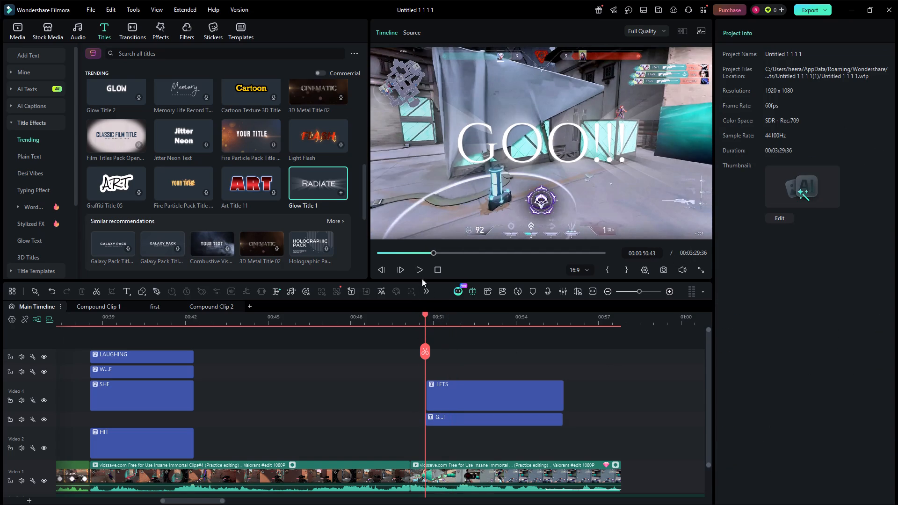
pyautogui.click(420, 273)
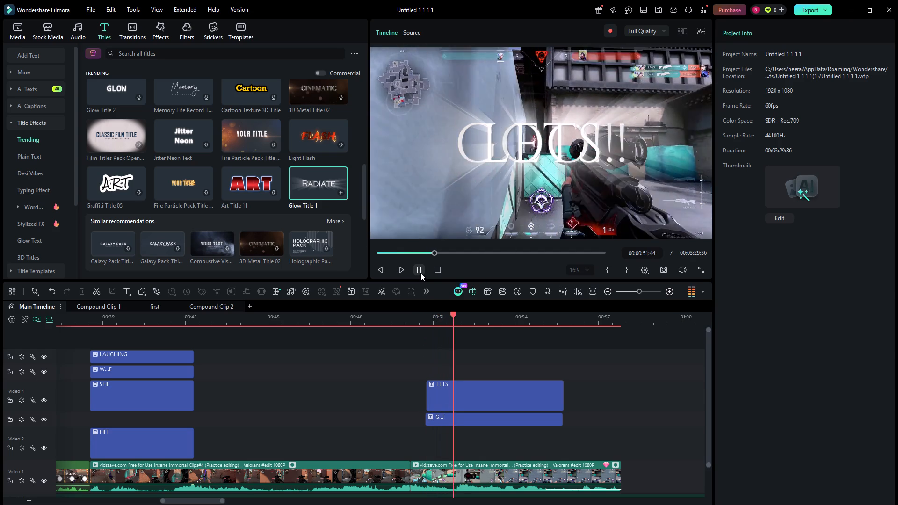
pyautogui.click(420, 273)
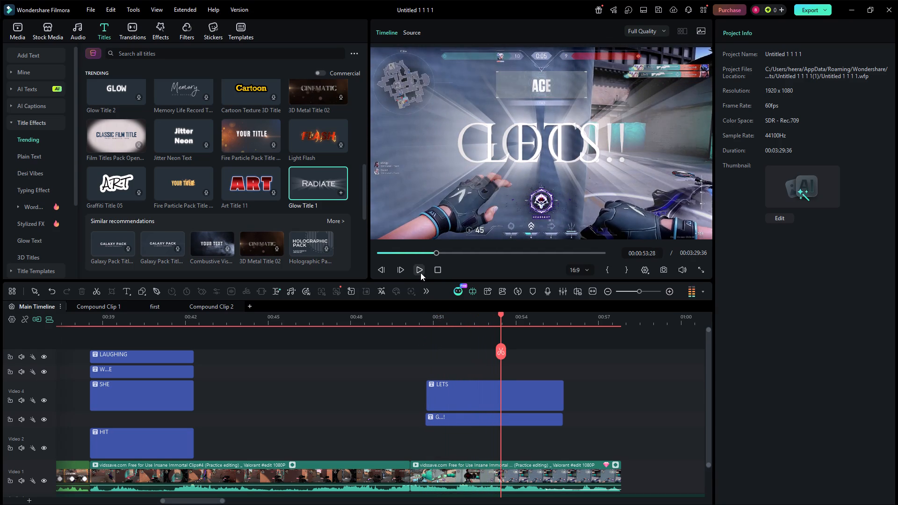
pyautogui.click(420, 273)
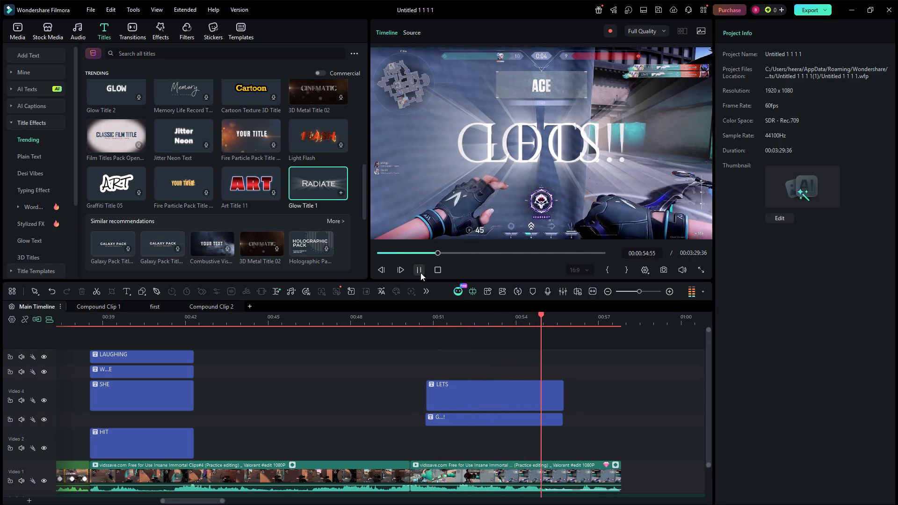
pyautogui.click(420, 273)
# Move the GOO!!! title later on its track so that it starts at about 00:00:55:04.
pyautogui.moveTo(514, 416); pyautogui.dragTo(551, 411)
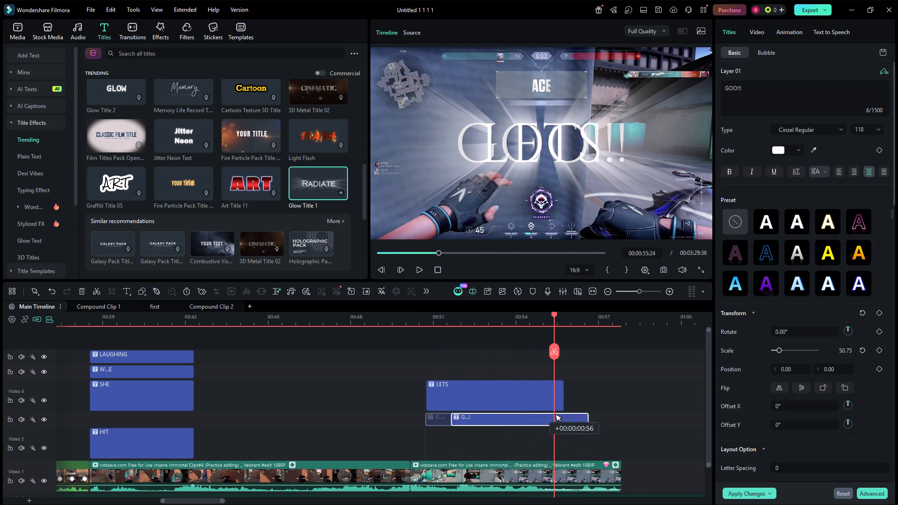
pyautogui.moveTo(551, 411); pyautogui.dragTo(637, 421)
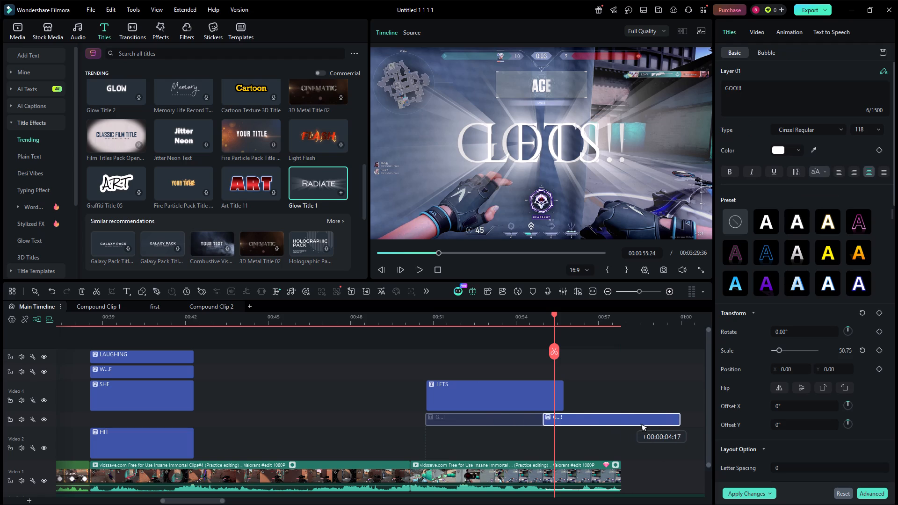
pyautogui.moveTo(637, 421); pyautogui.dragTo(634, 424)
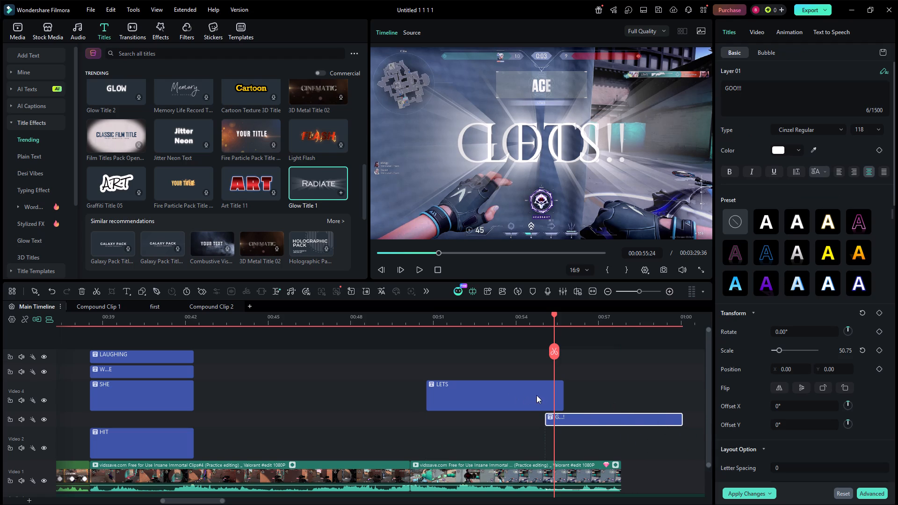
# Trim both ends of the LETS title to a brief flash ending at 00:00:55:04, where the GOO!!! title starts.
pyautogui.moveTo(563, 393); pyautogui.dragTo(545, 400)
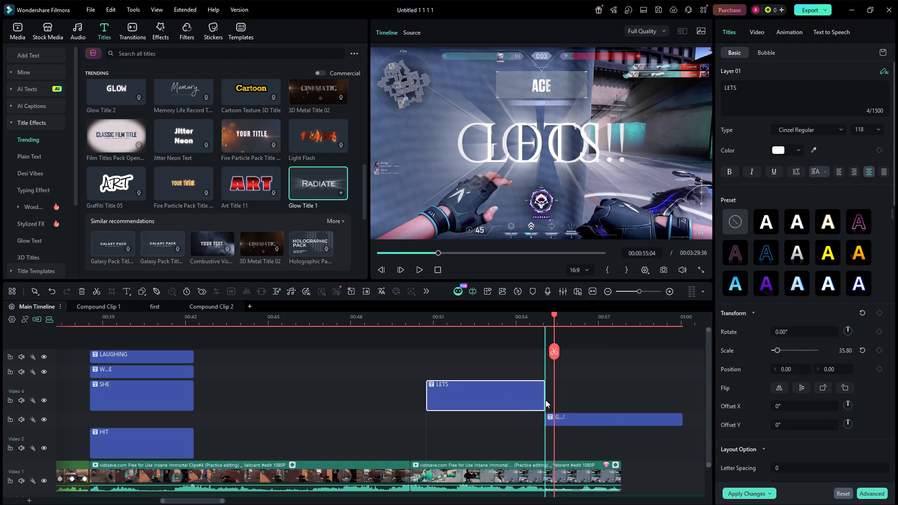
pyautogui.moveTo(429, 390); pyautogui.dragTo(514, 396)
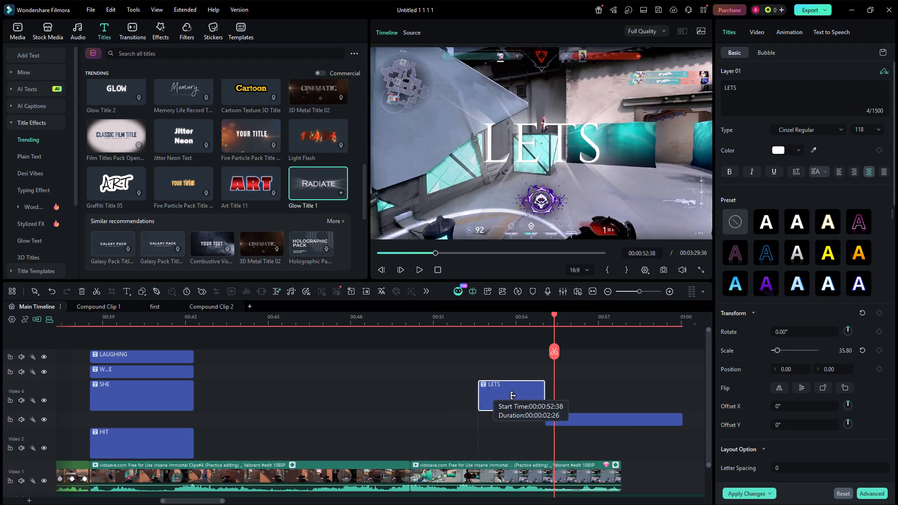
pyautogui.moveTo(514, 396); pyautogui.dragTo(538, 402)
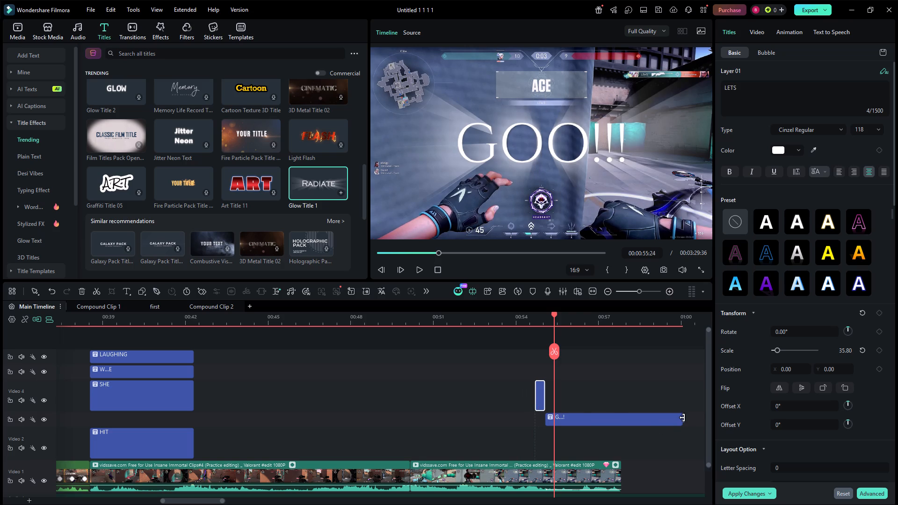
# Trim the end of the GOO!!! title to about 00:00:55:42, checking the timing with playback.
pyautogui.moveTo(680, 418); pyautogui.dragTo(592, 431)
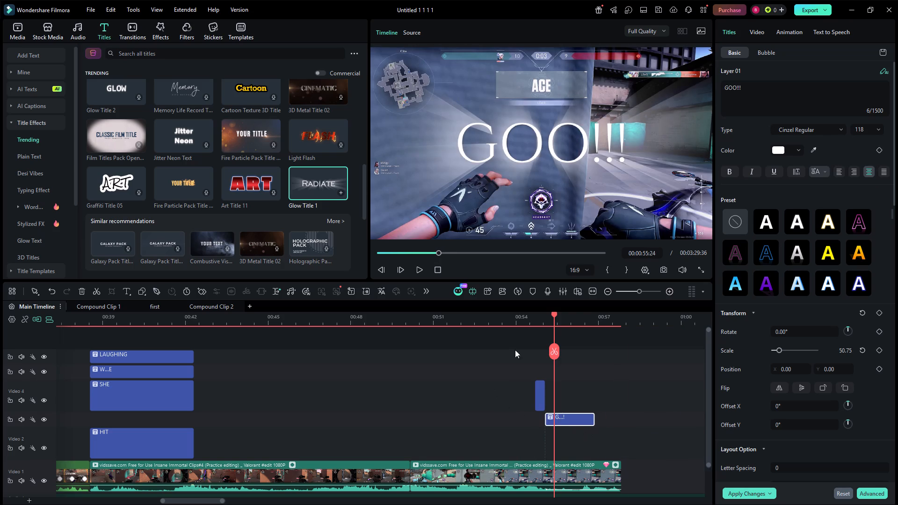
pyautogui.click(514, 325)
pyautogui.click(422, 270)
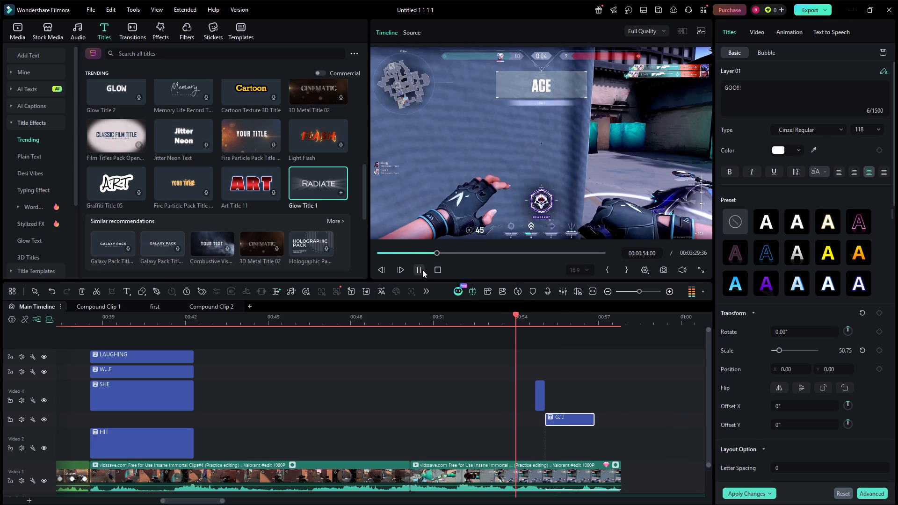
pyautogui.click(422, 270)
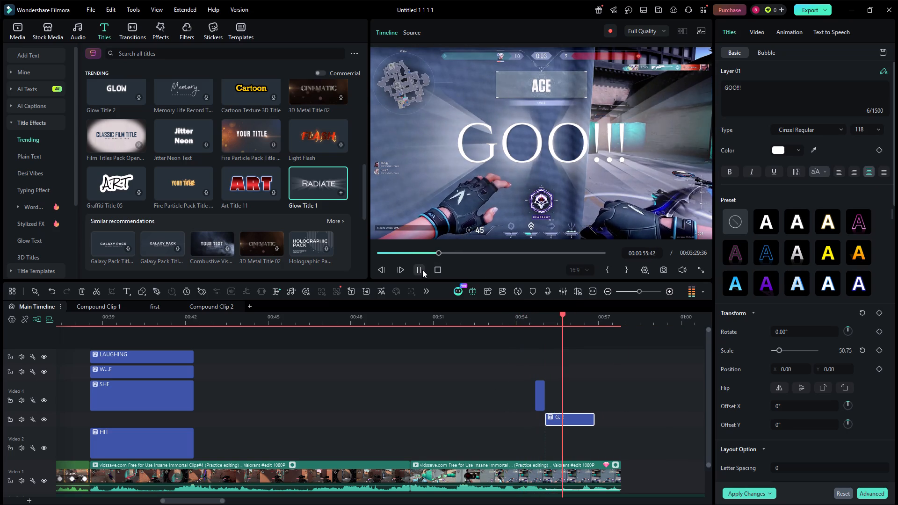
pyautogui.moveTo(592, 418); pyautogui.dragTo(560, 426)
pyautogui.click(514, 321)
pyautogui.click(417, 270)
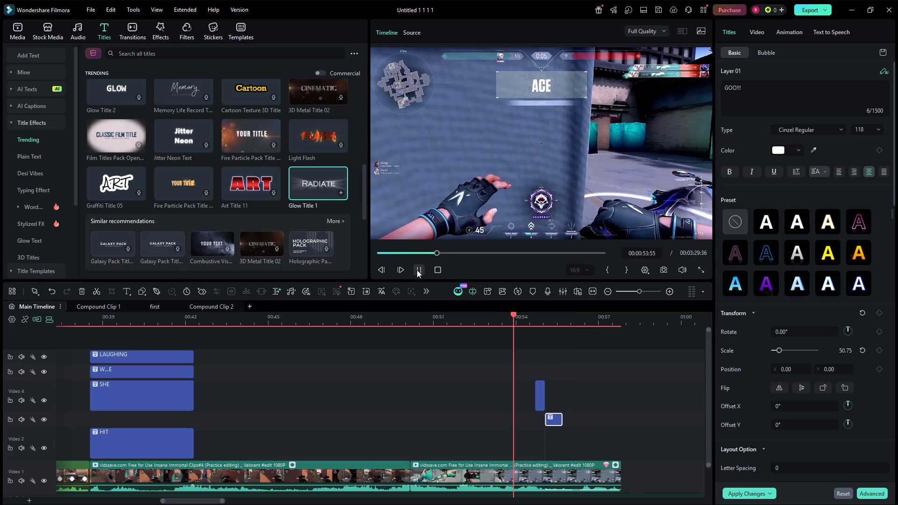
pyautogui.click(417, 270)
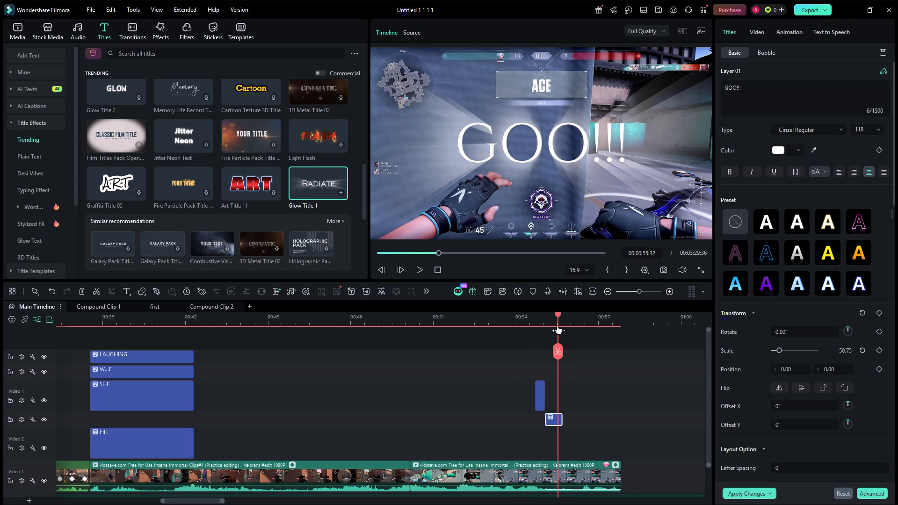
# Add a keyframe to the LETS title at 00:00:54:43, near its start.
pyautogui.moveTo(558, 326); pyautogui.dragTo(521, 332)
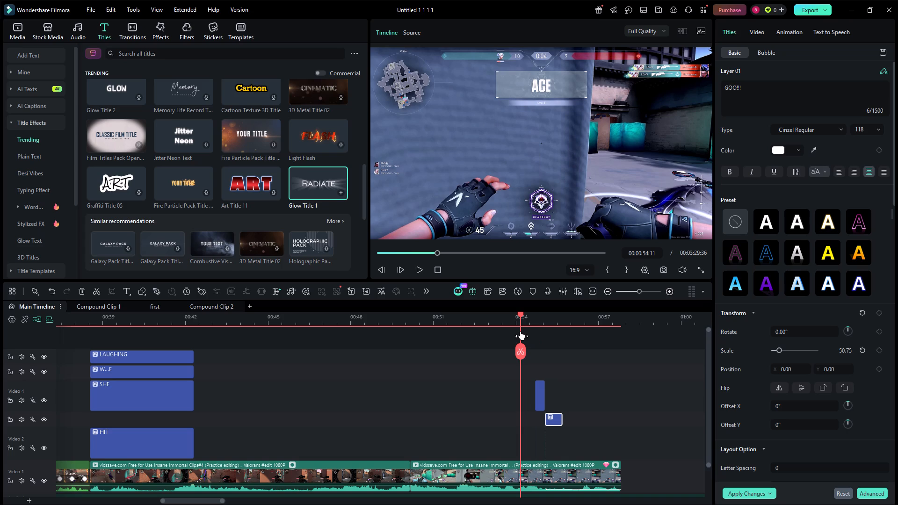
pyautogui.moveTo(521, 332); pyautogui.dragTo(537, 336)
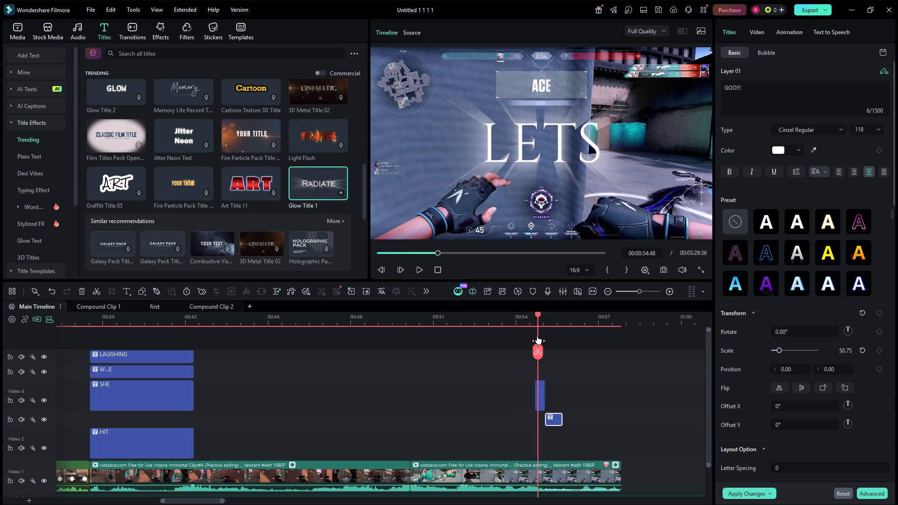
pyautogui.click(539, 389)
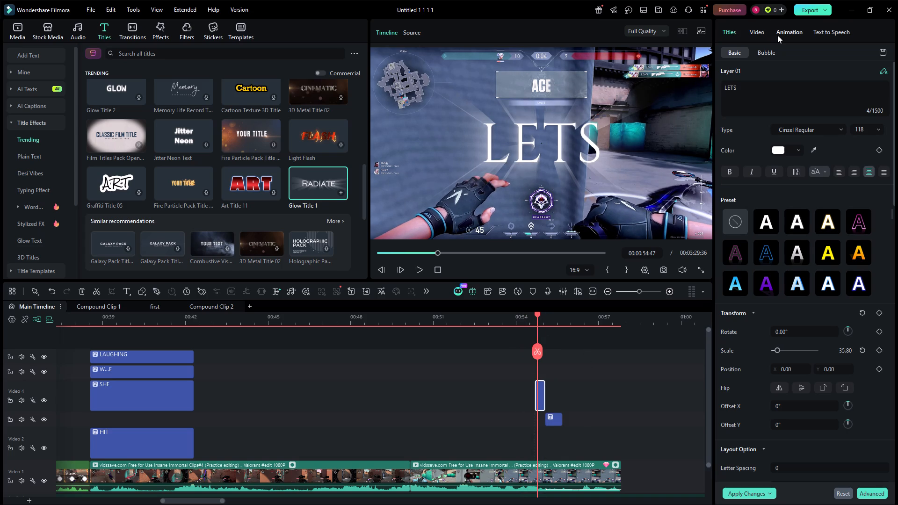
pyautogui.click(778, 35)
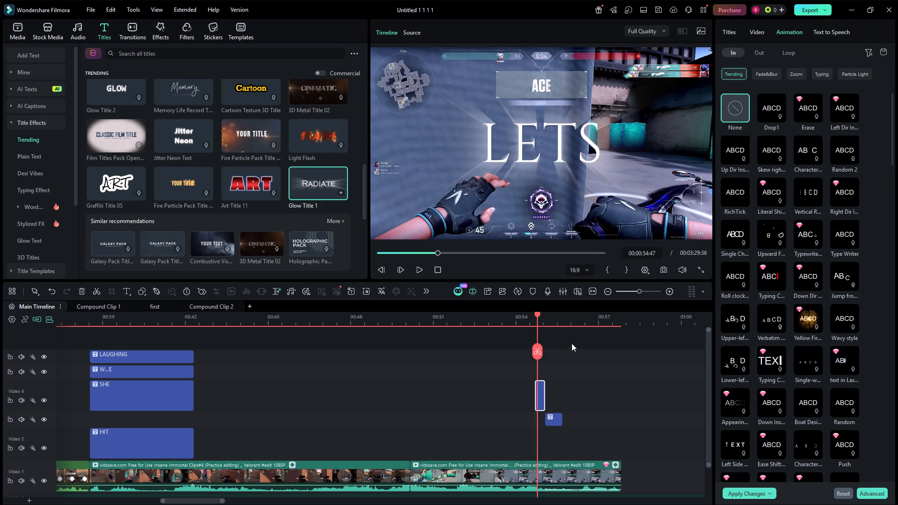
pyautogui.click(641, 294)
pyautogui.moveTo(639, 291); pyautogui.dragTo(647, 290)
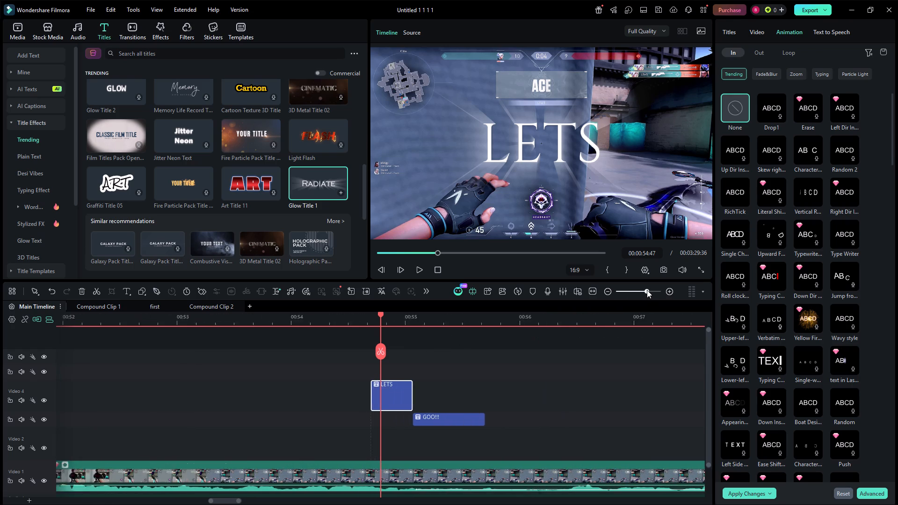
pyautogui.moveTo(647, 290); pyautogui.dragTo(651, 290)
pyautogui.moveTo(382, 313); pyautogui.dragTo(382, 319)
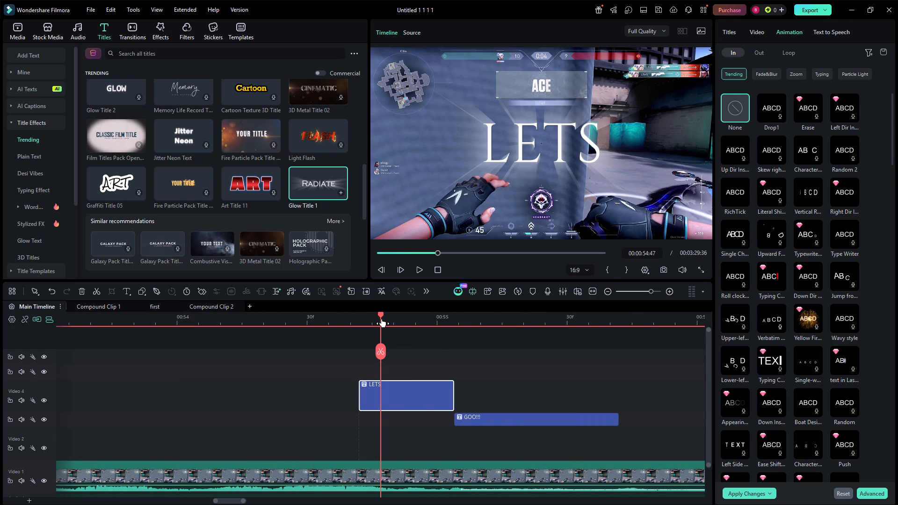
pyautogui.moveTo(382, 319); pyautogui.dragTo(365, 324)
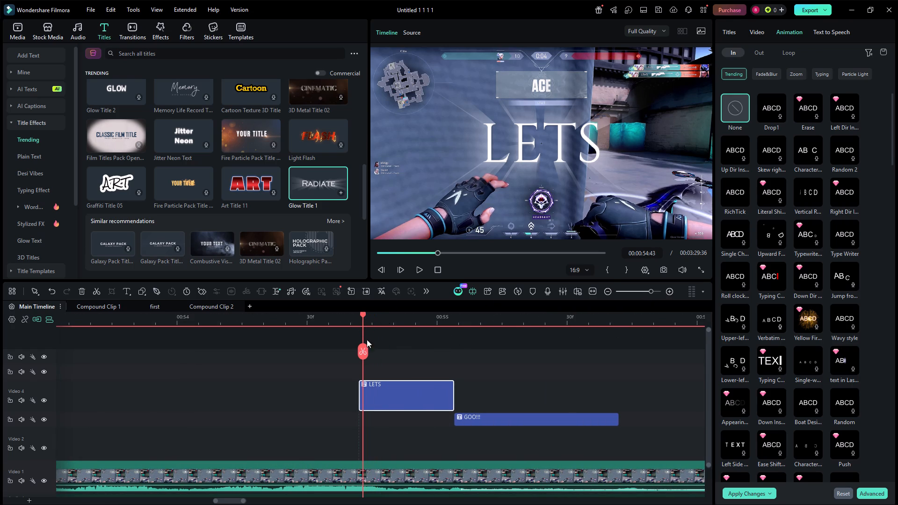
pyautogui.click(203, 292)
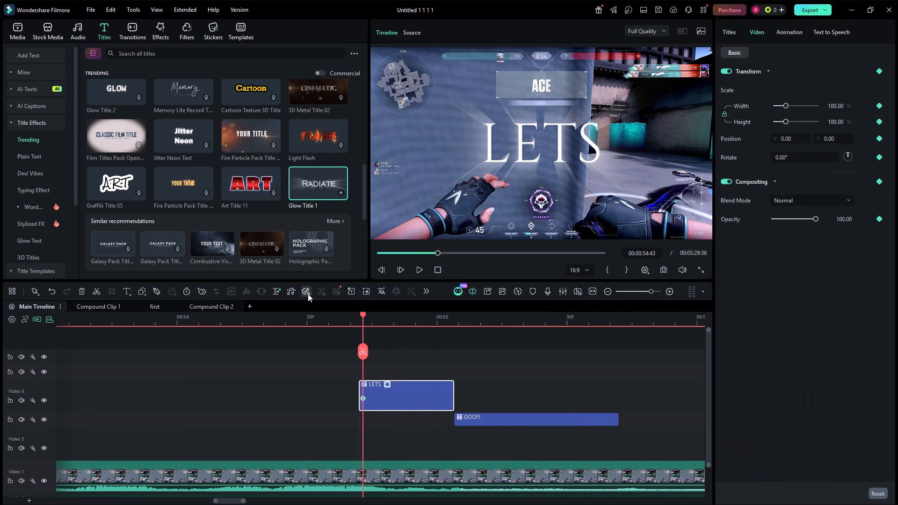
# Shrink the LETS title's text in the preview to a tiny size and place it at the centre of the frame.
pyautogui.click(553, 146)
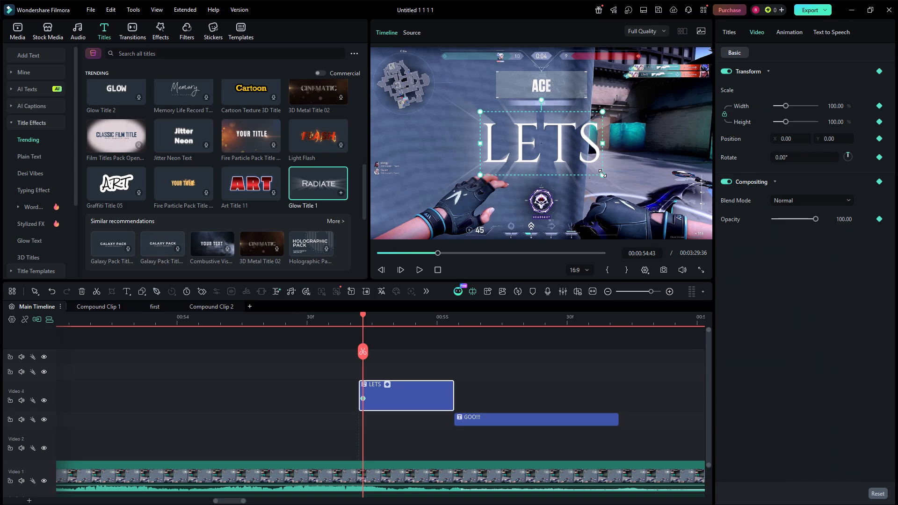
pyautogui.moveTo(602, 173); pyautogui.dragTo(601, 174)
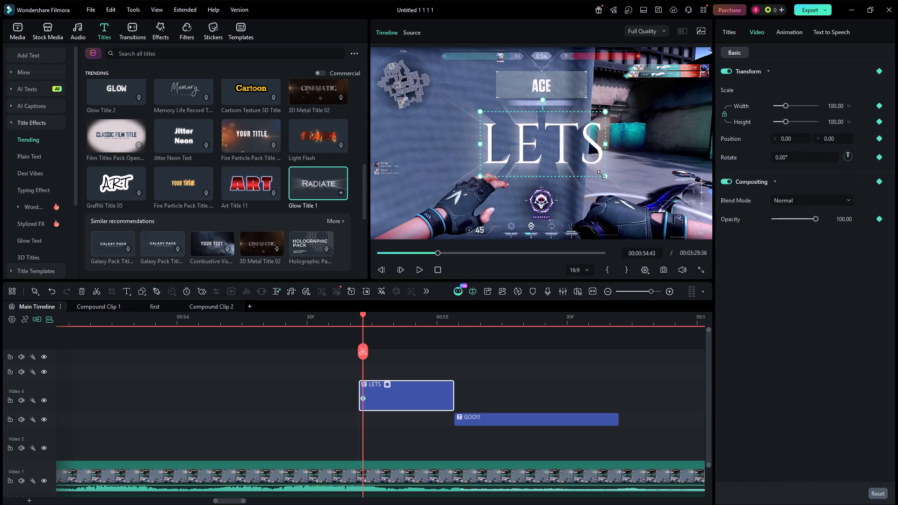
pyautogui.moveTo(601, 174); pyautogui.dragTo(593, 171)
pyautogui.click(593, 171)
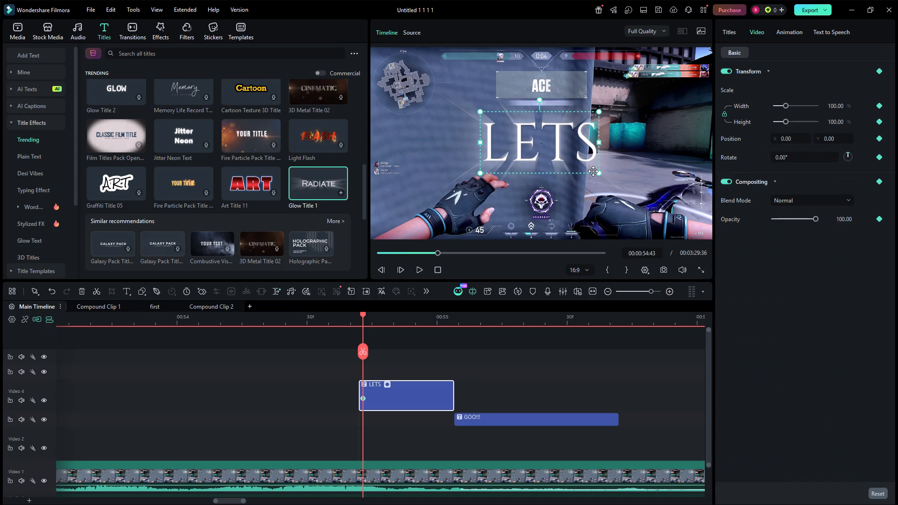
pyautogui.moveTo(601, 174); pyautogui.dragTo(486, 149)
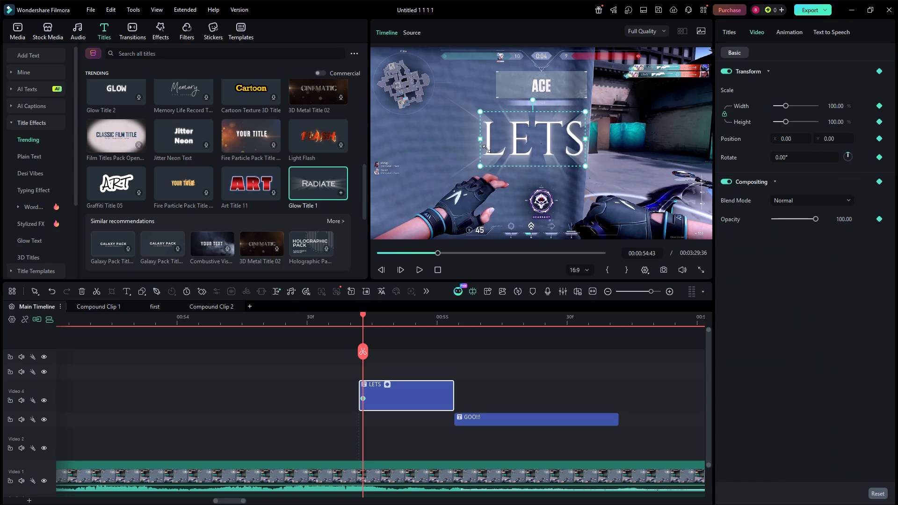
pyautogui.moveTo(486, 149); pyautogui.dragTo(416, 123)
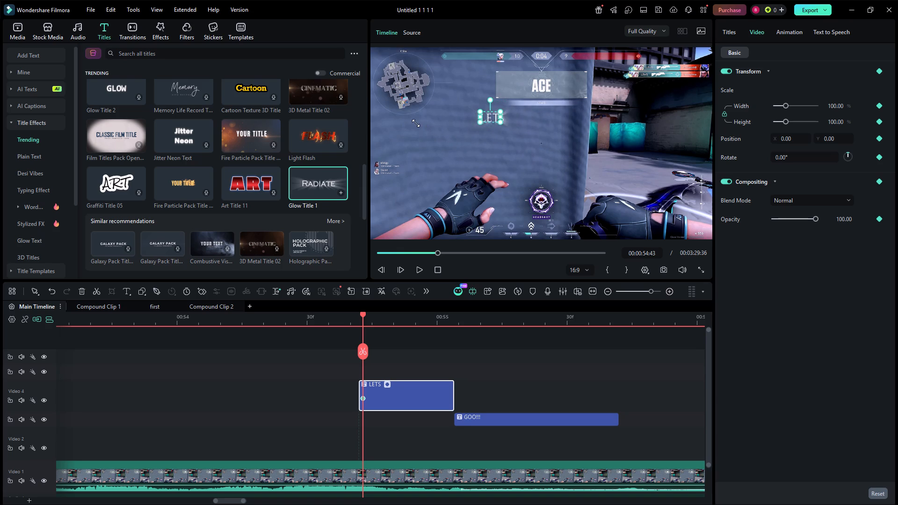
pyautogui.moveTo(416, 123); pyautogui.dragTo(413, 122)
pyautogui.moveTo(489, 116); pyautogui.dragTo(494, 117)
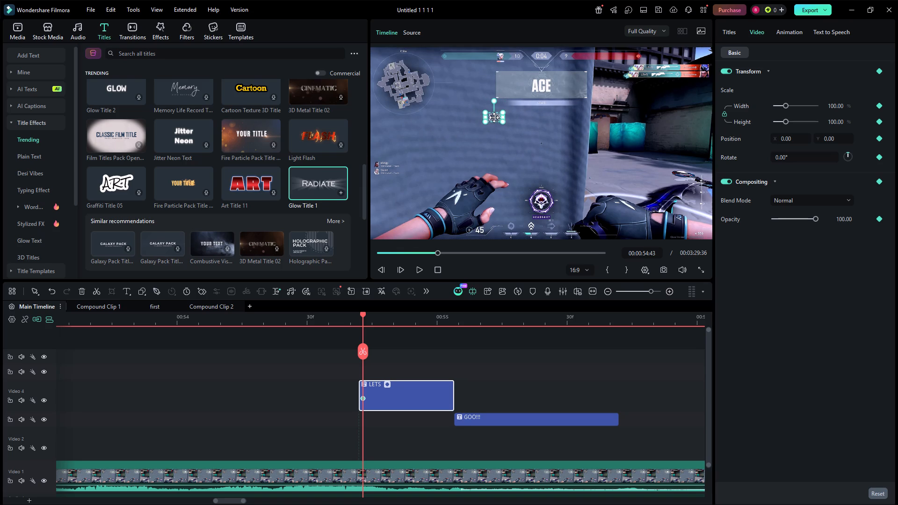
pyautogui.moveTo(494, 117); pyautogui.dragTo(541, 145)
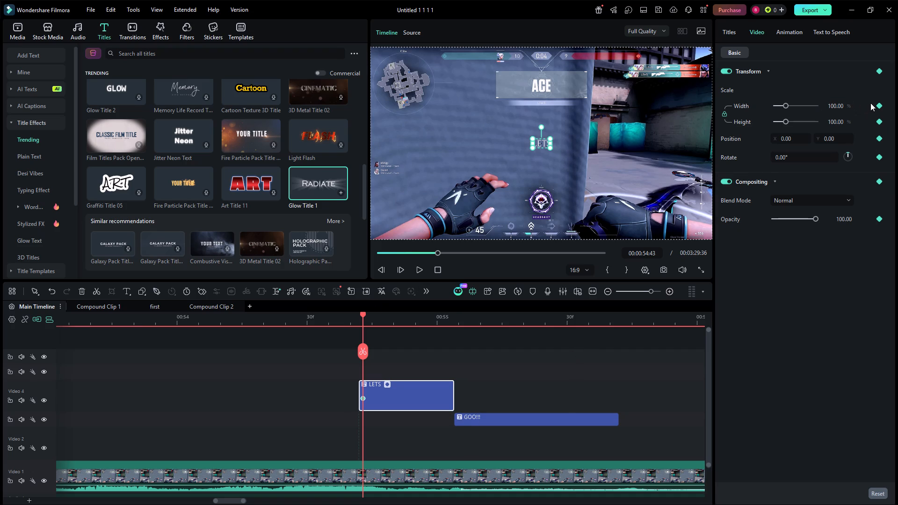
# Set the LETS title's scale width and height to 0% at its first keyframe, 00:00:54:43.
pyautogui.click(880, 110)
pyautogui.click(881, 110)
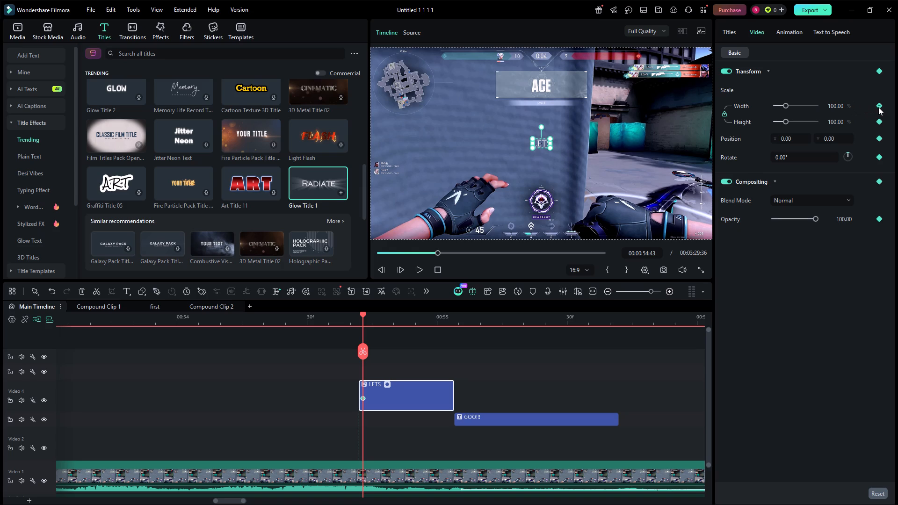
pyautogui.click(878, 107)
pyautogui.click(878, 107)
pyautogui.moveTo(785, 106); pyautogui.dragTo(782, 106)
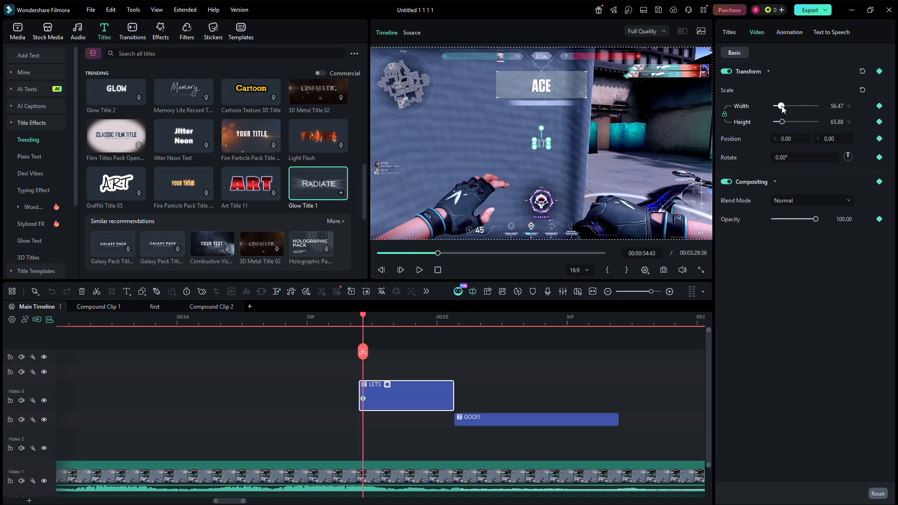
pyautogui.moveTo(782, 106); pyautogui.dragTo(775, 107)
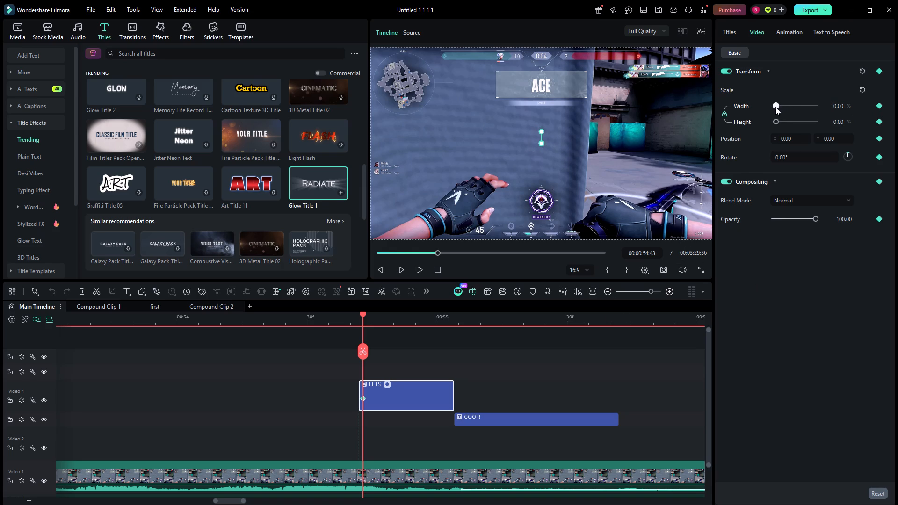
pyautogui.moveTo(775, 107); pyautogui.dragTo(774, 107)
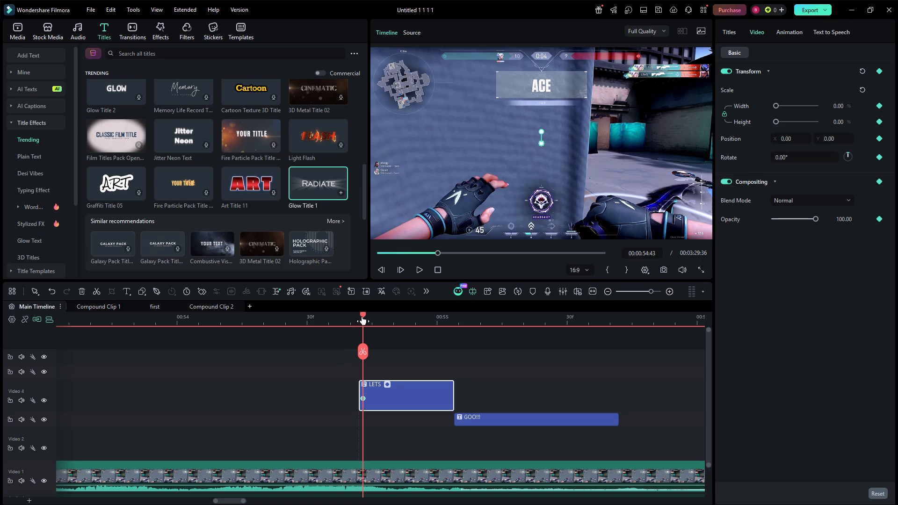
# Add a scale keyframe to the LETS title at 00:00:54:49 and set its width and height to 400%.
pyautogui.moveTo(361, 317); pyautogui.dragTo(384, 319)
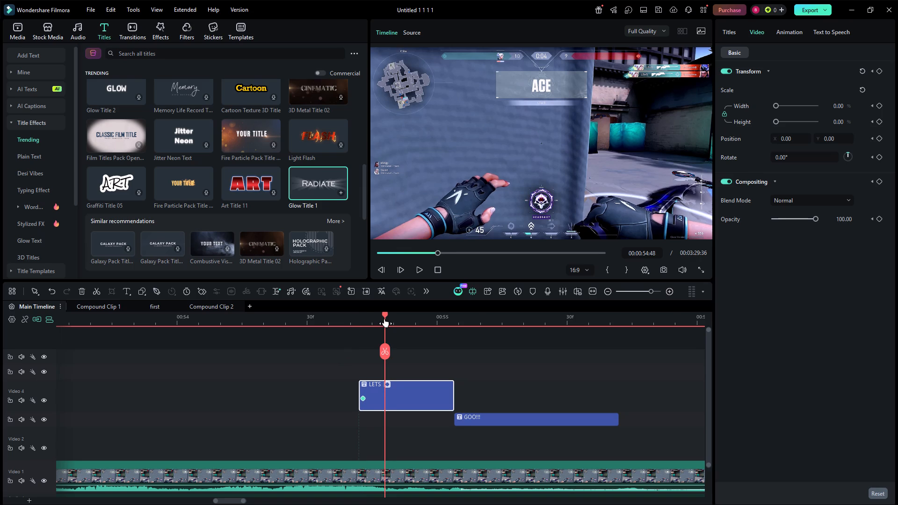
pyautogui.moveTo(384, 319); pyautogui.dragTo(390, 318)
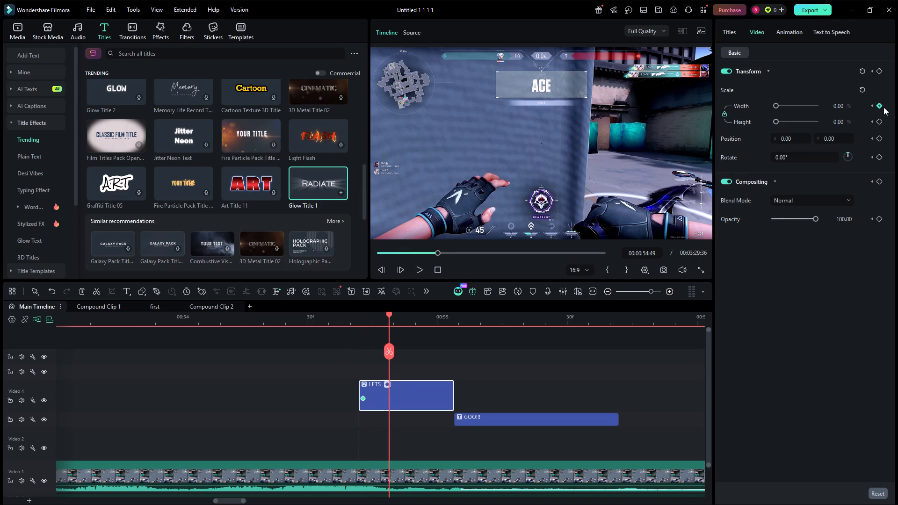
pyautogui.click(880, 108)
pyautogui.moveTo(774, 105); pyautogui.dragTo(774, 105)
pyautogui.moveTo(774, 105); pyautogui.dragTo(804, 106)
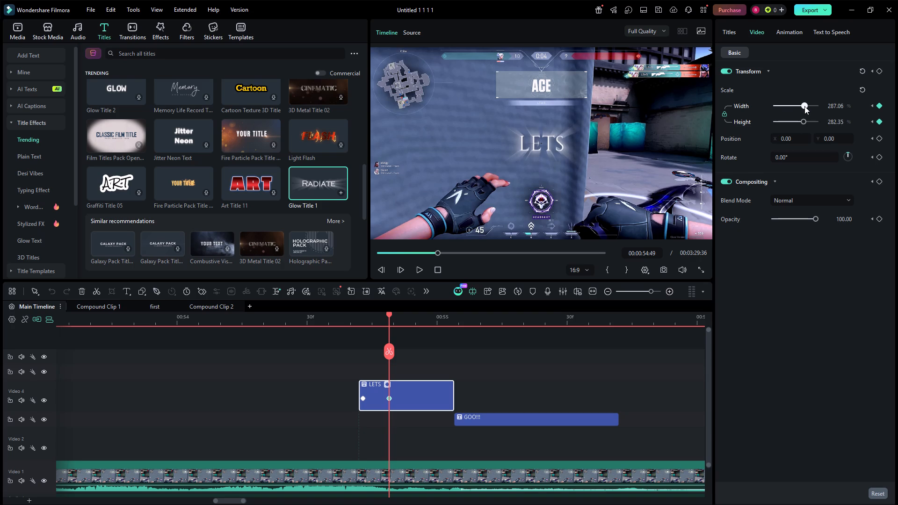
pyautogui.moveTo(804, 106); pyautogui.dragTo(835, 105)
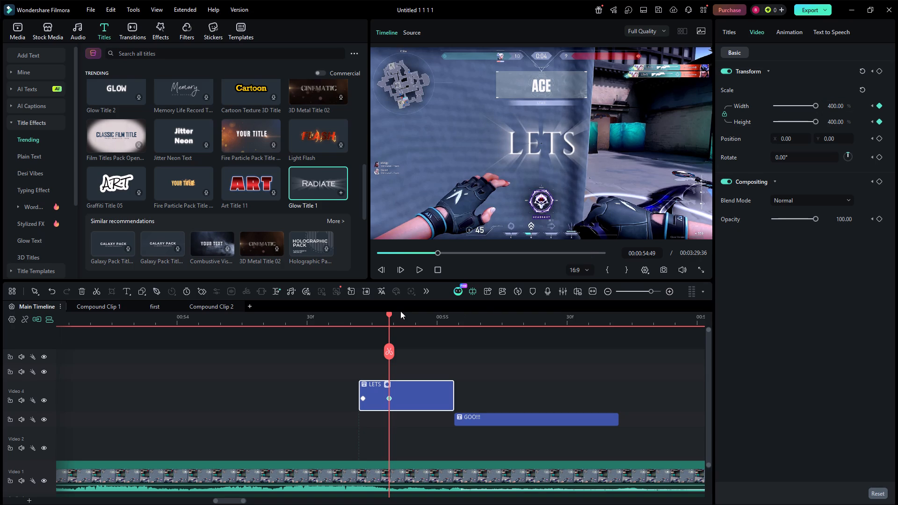
# Add a scale keyframe to the LETS title at 00:00:55:03, near its end, and set its scale to 900%.
pyautogui.moveTo(388, 317); pyautogui.dragTo(467, 319)
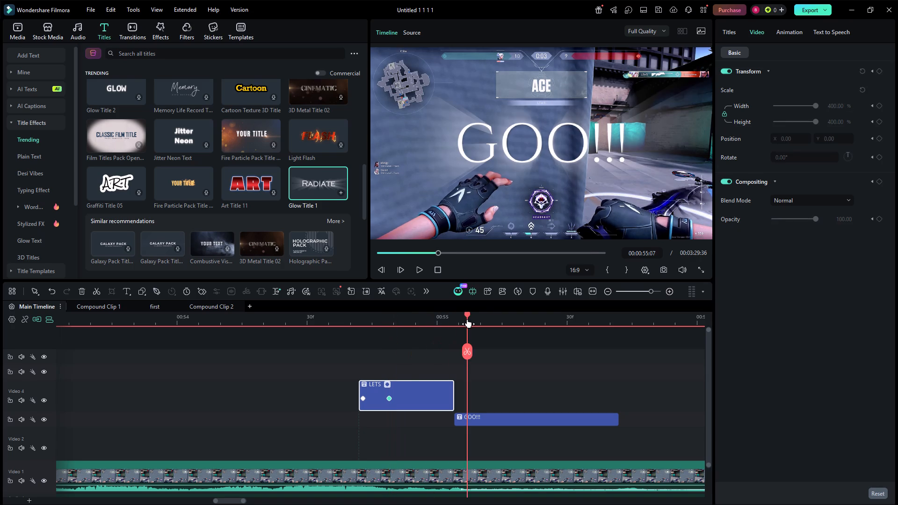
pyautogui.moveTo(467, 319); pyautogui.dragTo(456, 322)
pyautogui.click(438, 397)
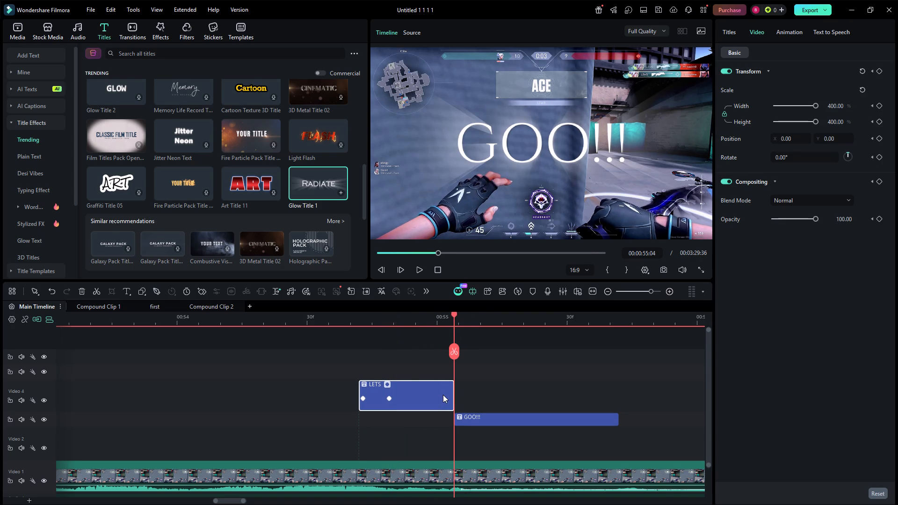
pyautogui.moveTo(454, 317); pyautogui.dragTo(449, 319)
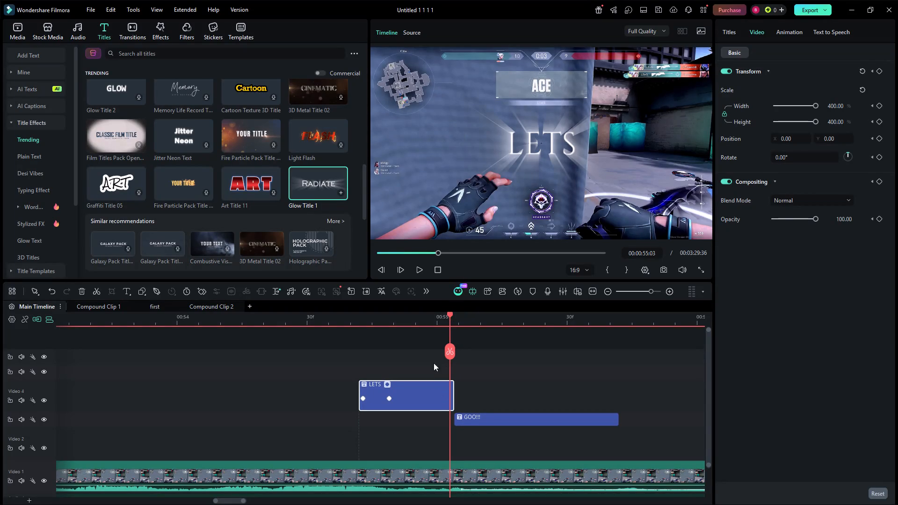
pyautogui.click(875, 109)
pyautogui.click(878, 106)
pyautogui.click(841, 108)
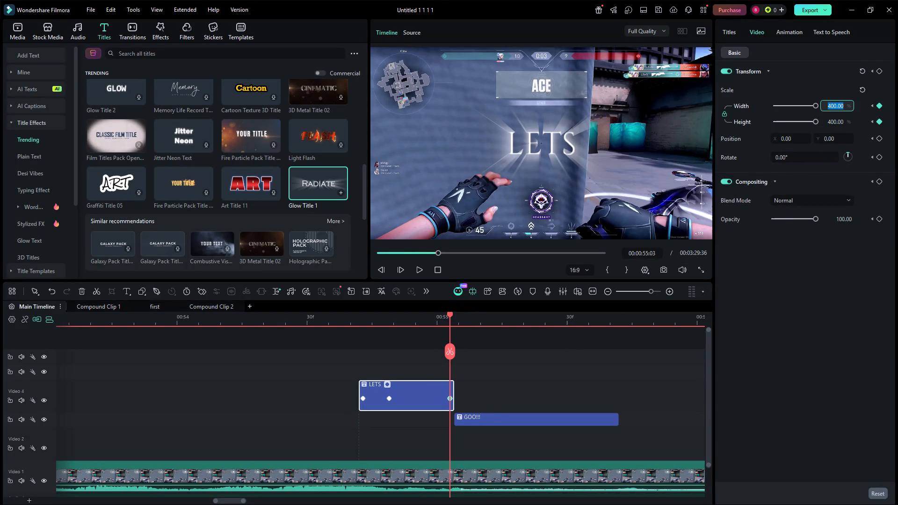
pyautogui.write('900')
pyautogui.press('Return')
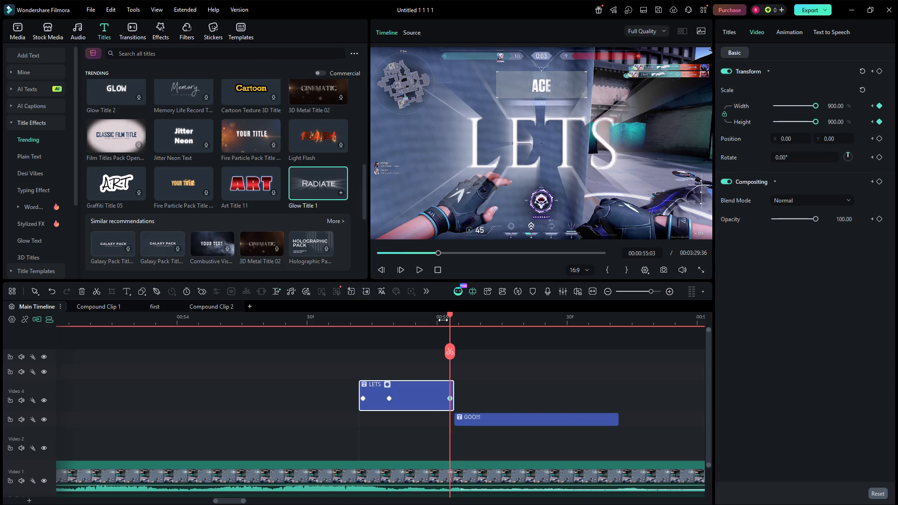
# Scrub the LETS title from its start to the middle keyframe at 00:00:54:49 to check the scale animation.
pyautogui.moveTo(452, 318); pyautogui.dragTo(372, 335)
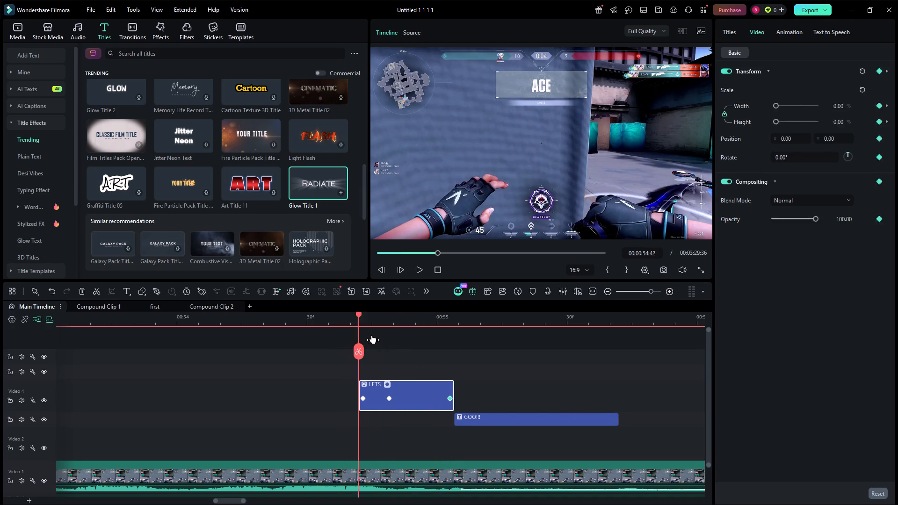
pyautogui.moveTo(372, 335); pyautogui.dragTo(374, 347)
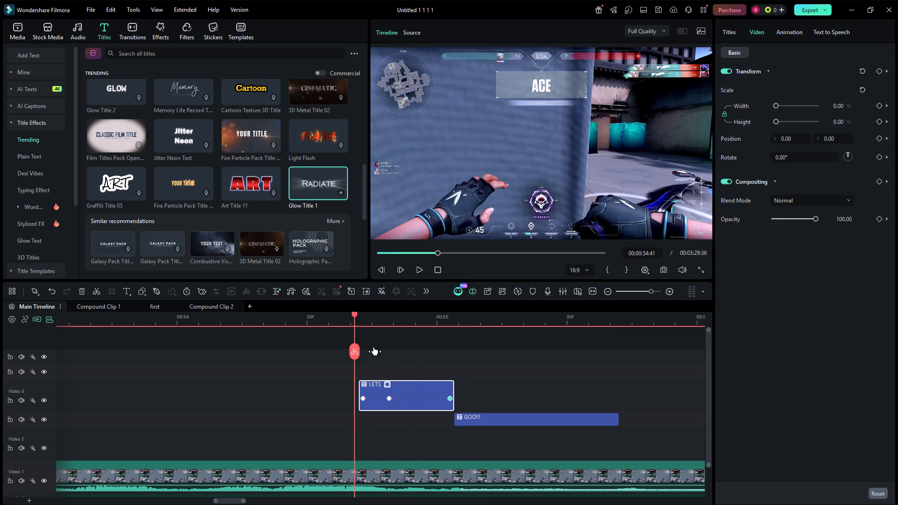
pyautogui.moveTo(374, 347); pyautogui.dragTo(387, 345)
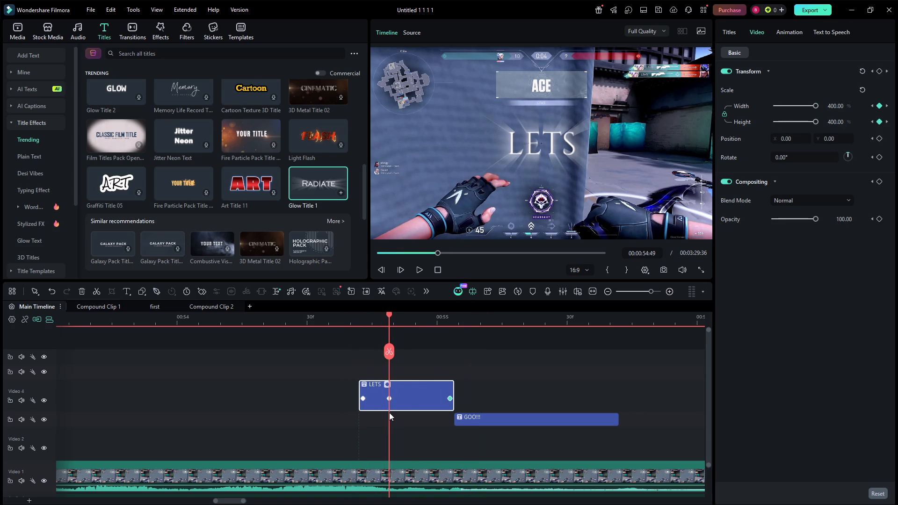
pyautogui.click(388, 395)
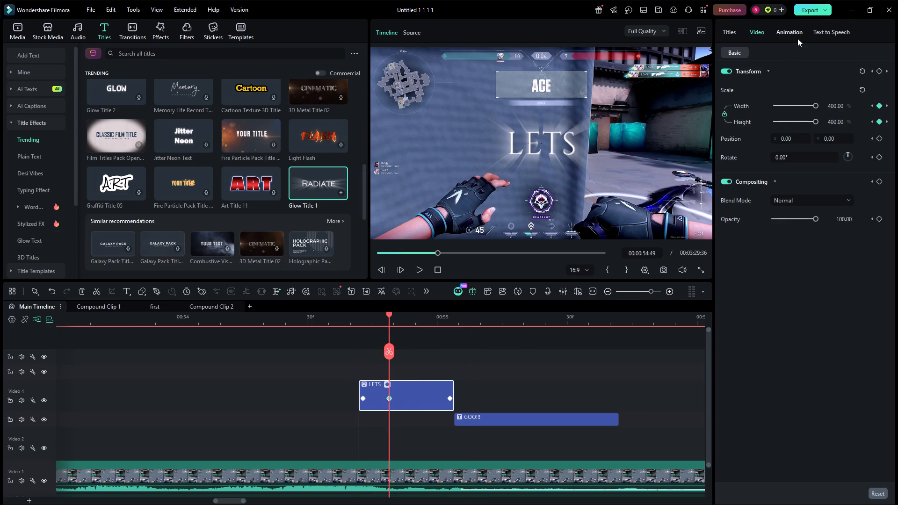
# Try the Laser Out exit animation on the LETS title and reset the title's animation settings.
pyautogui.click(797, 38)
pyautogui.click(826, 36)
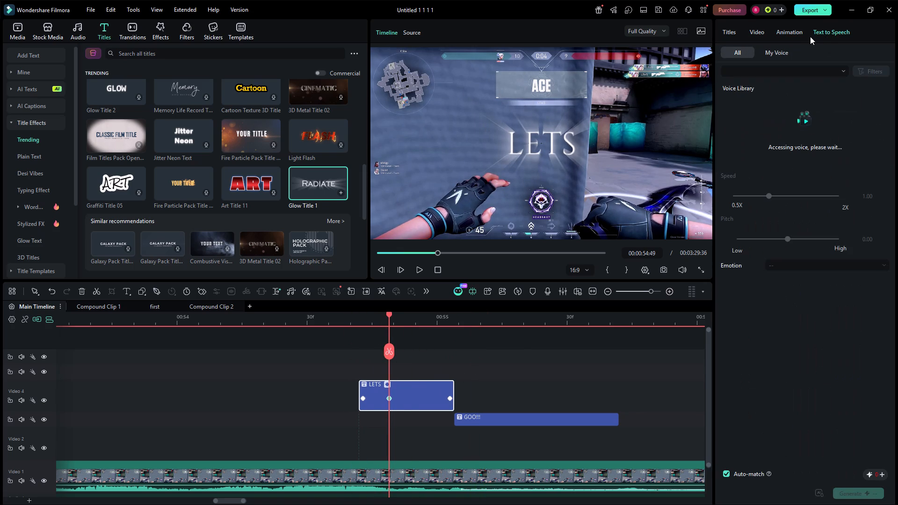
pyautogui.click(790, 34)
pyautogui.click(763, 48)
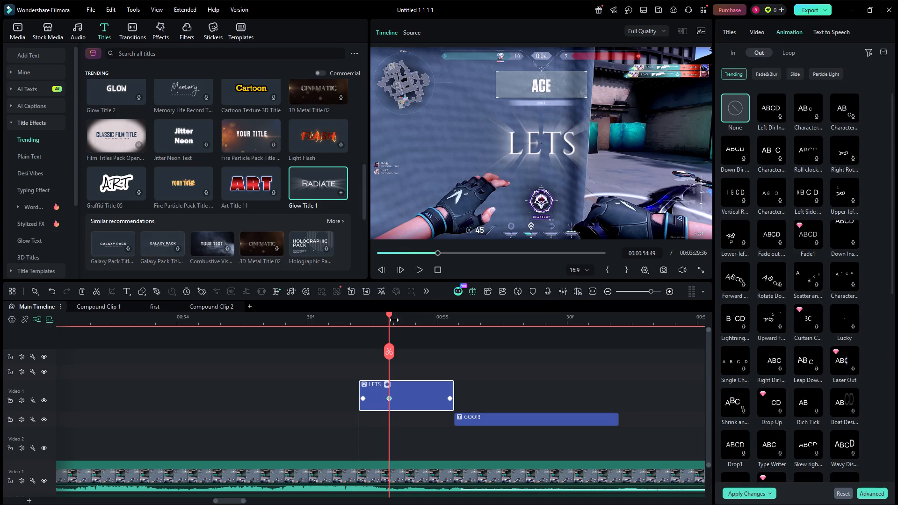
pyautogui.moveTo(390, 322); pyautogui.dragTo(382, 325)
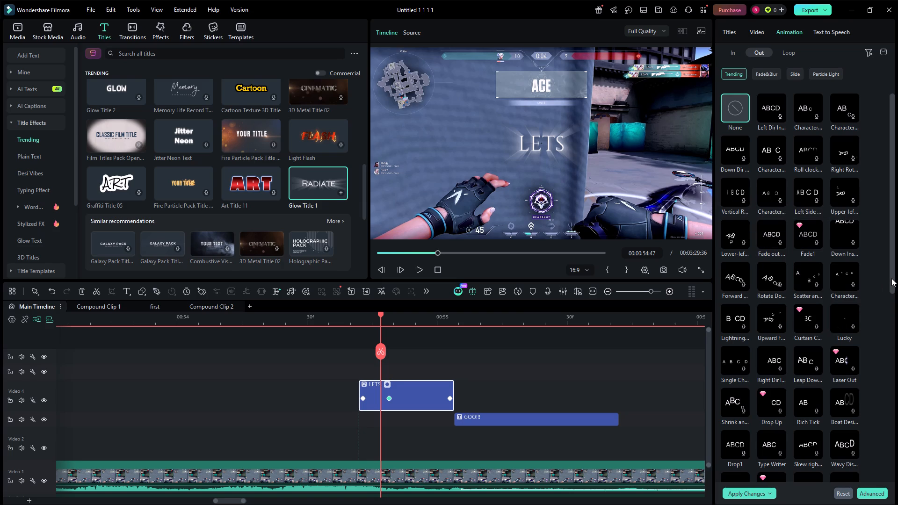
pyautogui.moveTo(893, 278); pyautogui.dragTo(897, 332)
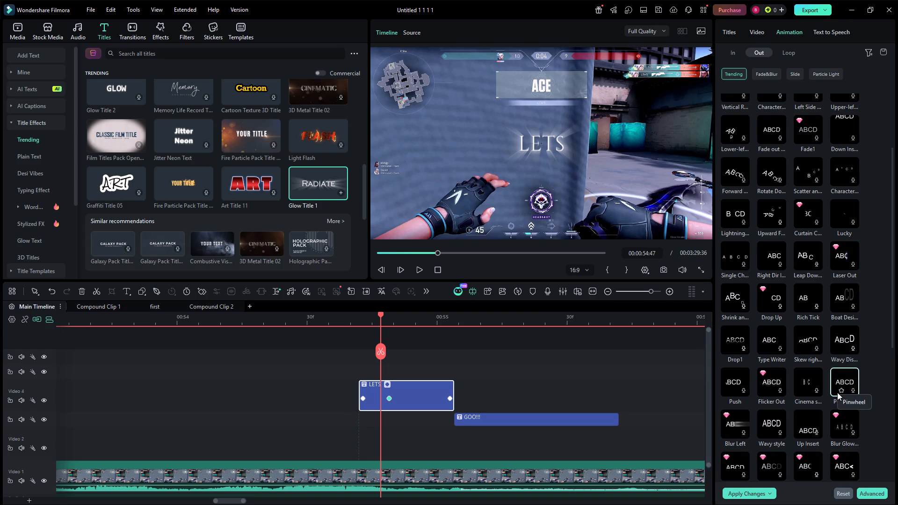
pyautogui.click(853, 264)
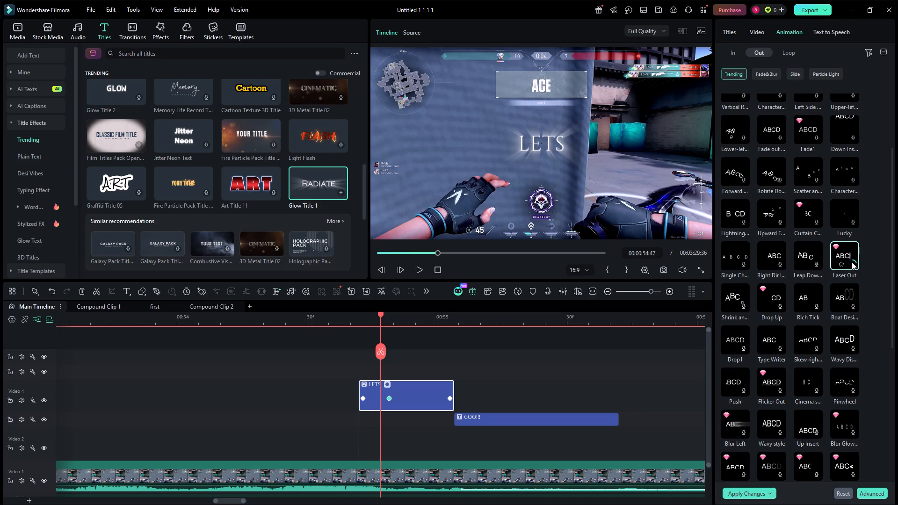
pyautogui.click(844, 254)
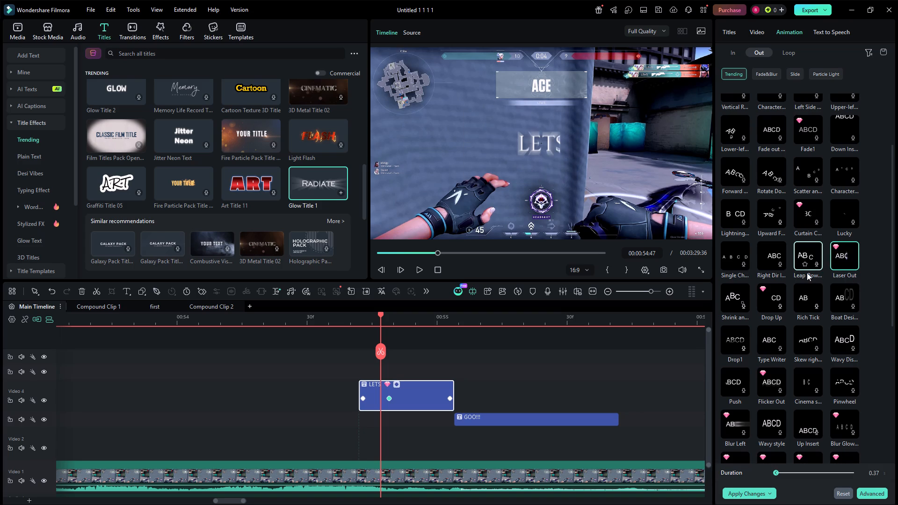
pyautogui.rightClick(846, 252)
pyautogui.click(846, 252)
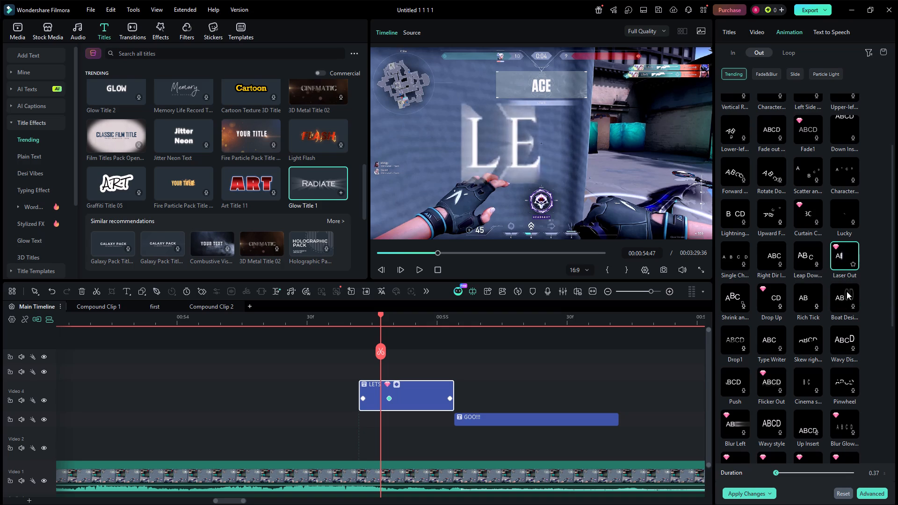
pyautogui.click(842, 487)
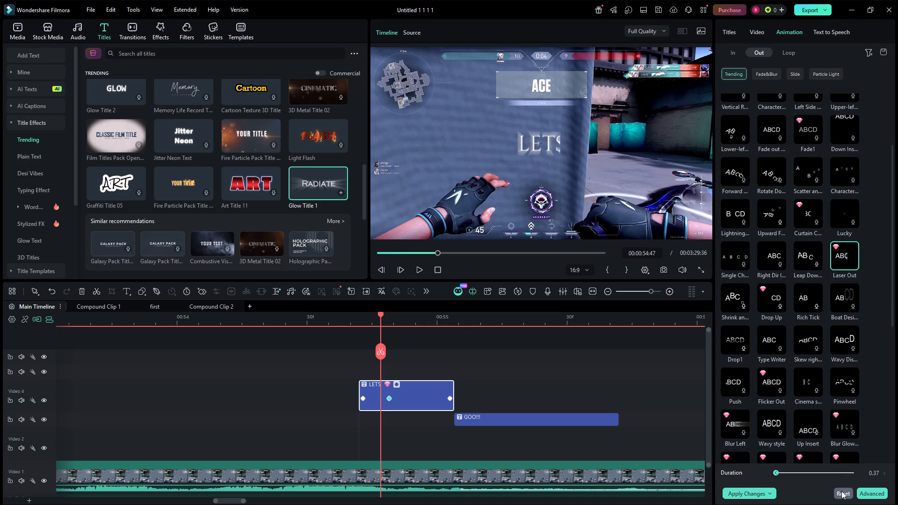
# Reset the LETS title to the preset's default text, size and animation settings.
pyautogui.click(841, 491)
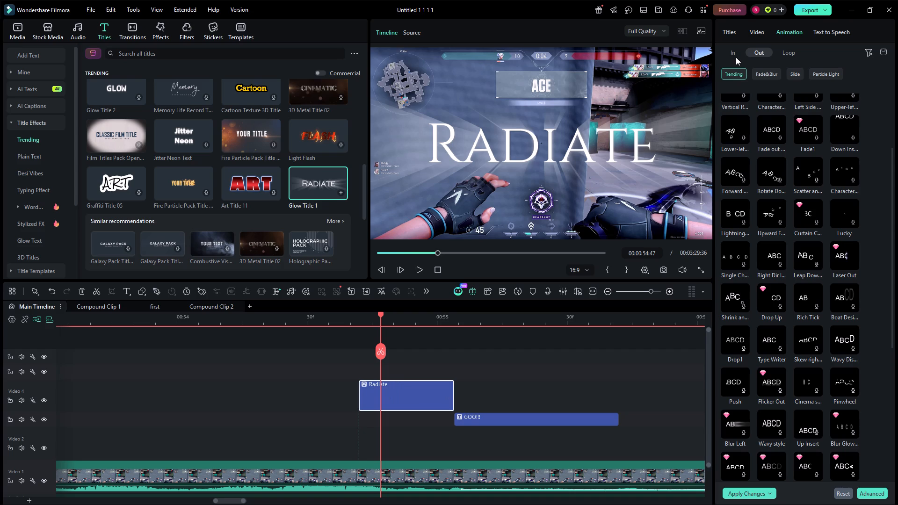
# Apply the Thunder Spark entrance animation to the Radiate title with a duration of 0.37.
pyautogui.click(736, 57)
pyautogui.click(736, 57)
pyautogui.click(738, 45)
pyautogui.click(729, 52)
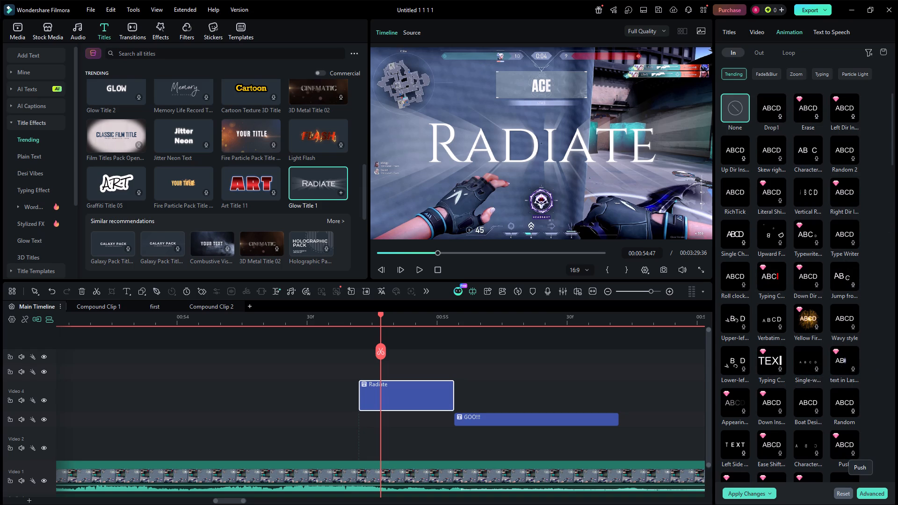
pyautogui.moveTo(893, 160); pyautogui.dragTo(892, 229)
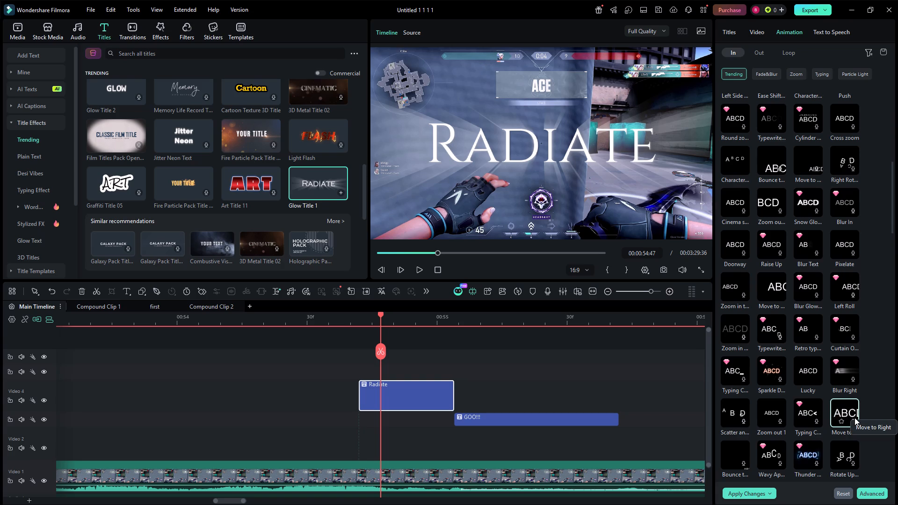
pyautogui.click(816, 451)
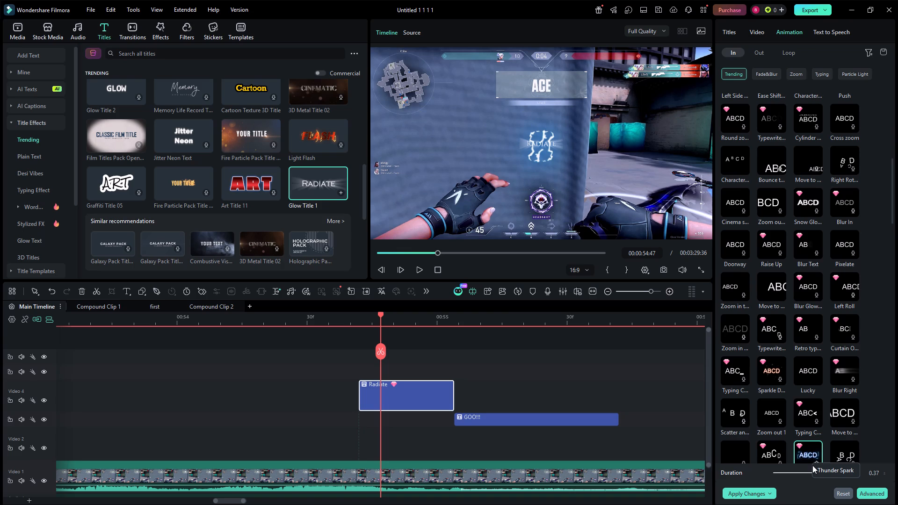
pyautogui.moveTo(849, 470); pyautogui.dragTo(844, 474)
pyautogui.moveTo(844, 474); pyautogui.dragTo(774, 474)
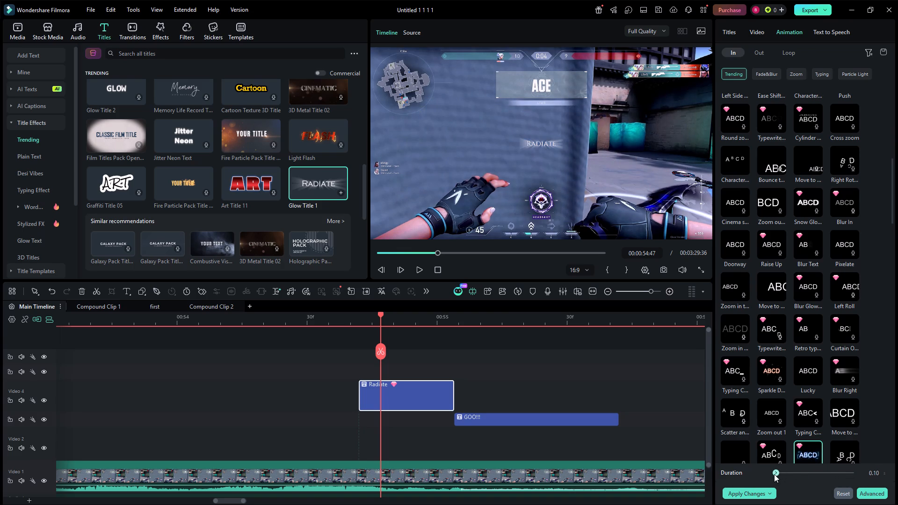
pyautogui.moveTo(774, 474); pyautogui.dragTo(811, 474)
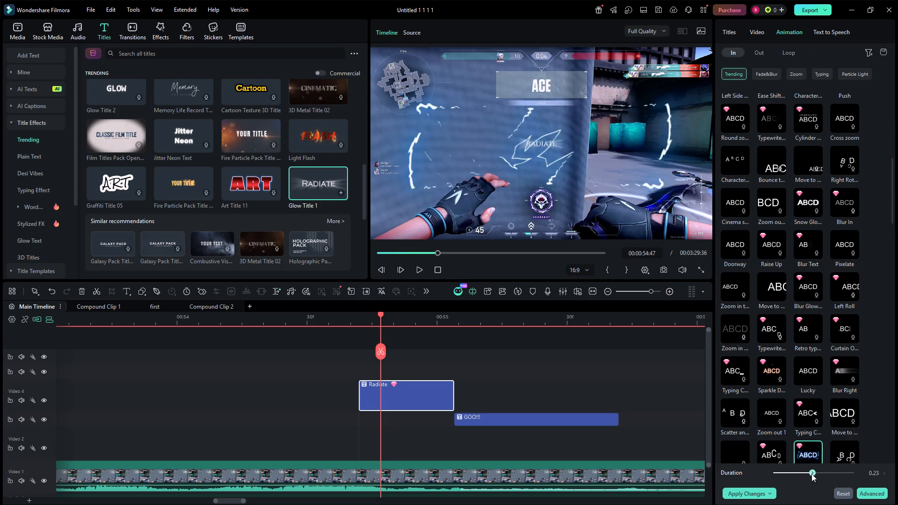
pyautogui.moveTo(811, 474); pyautogui.dragTo(888, 473)
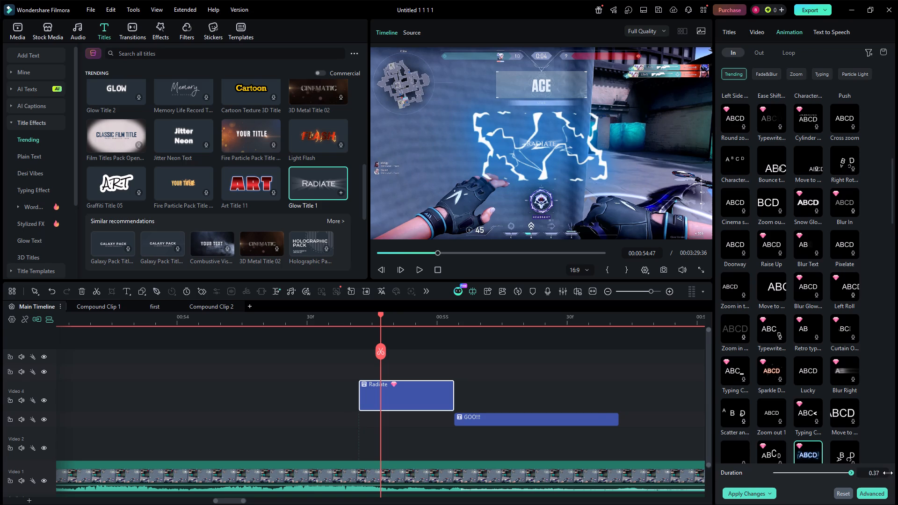
# At 00:00:54:58, enlarge the Radiate title in the preview to nearly the full frame width and centre it horizontally.
pyautogui.click(382, 320)
pyautogui.moveTo(379, 321); pyautogui.dragTo(370, 322)
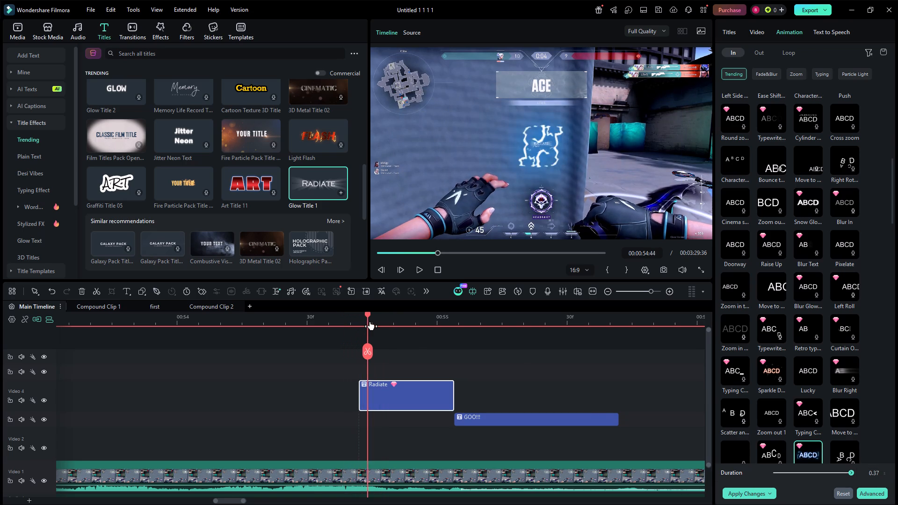
pyautogui.moveTo(370, 322); pyautogui.dragTo(425, 325)
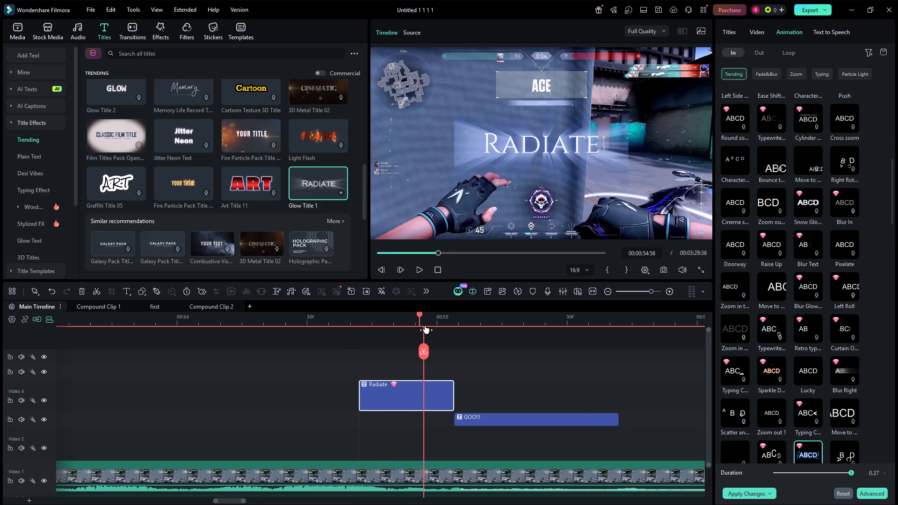
pyautogui.moveTo(425, 325); pyautogui.dragTo(402, 338)
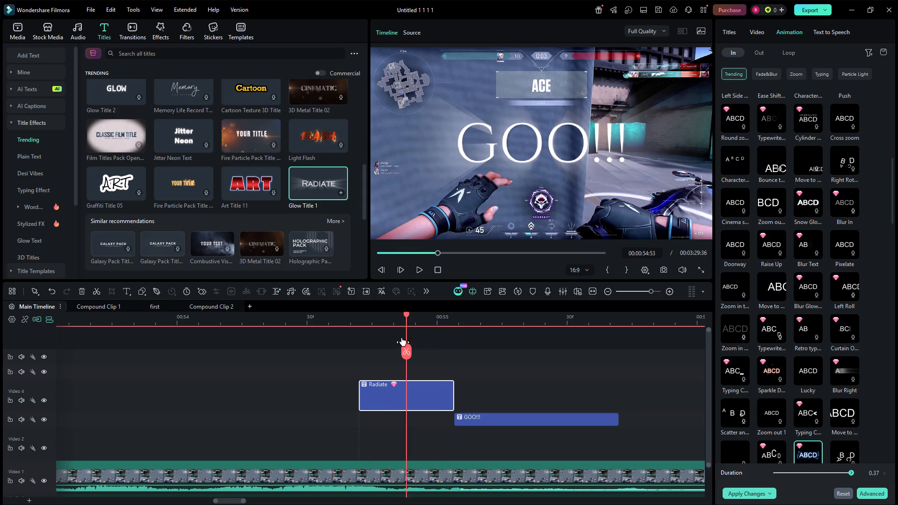
pyautogui.moveTo(402, 338); pyautogui.dragTo(429, 342)
pyautogui.click(422, 392)
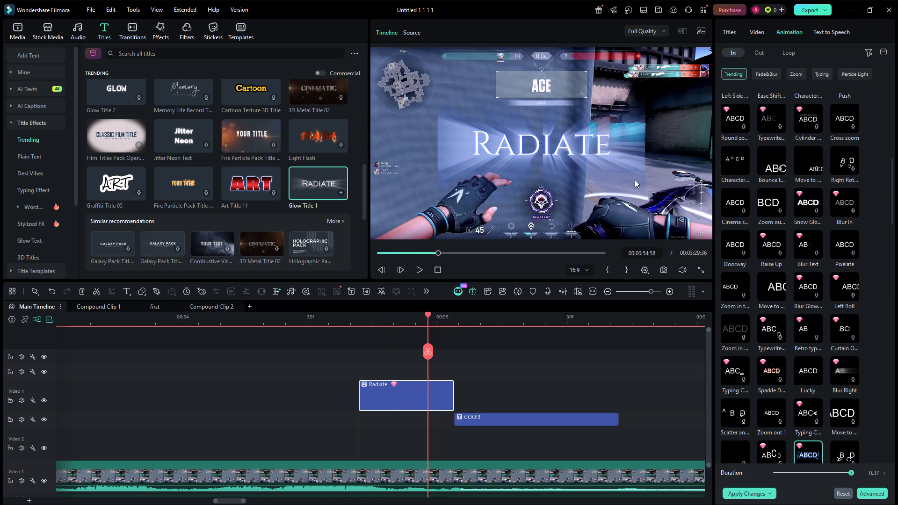
pyautogui.click(614, 163)
pyautogui.moveTo(658, 175); pyautogui.dragTo(677, 199)
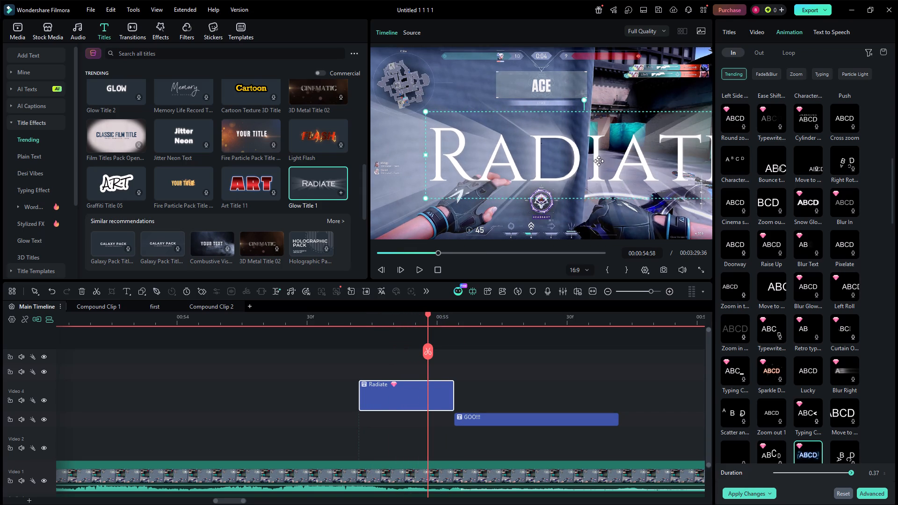
pyautogui.moveTo(599, 161); pyautogui.dragTo(563, 154)
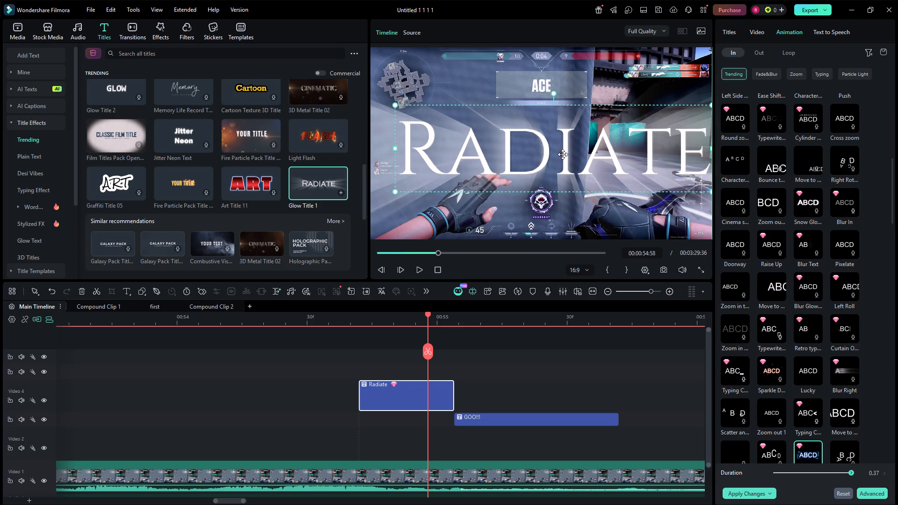
pyautogui.moveTo(563, 154); pyautogui.dragTo(558, 154)
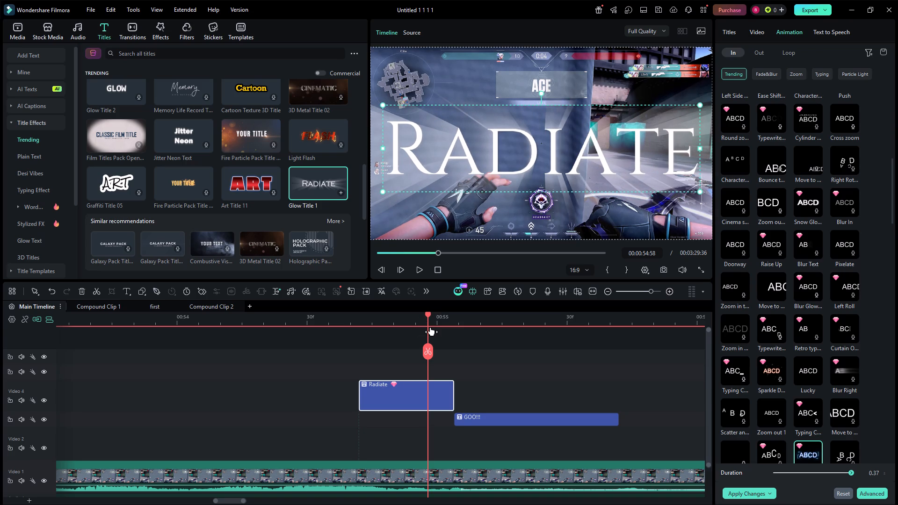
# Replace the Radiate title's text with LET'S.
pyautogui.moveTo(429, 321); pyautogui.dragTo(389, 315)
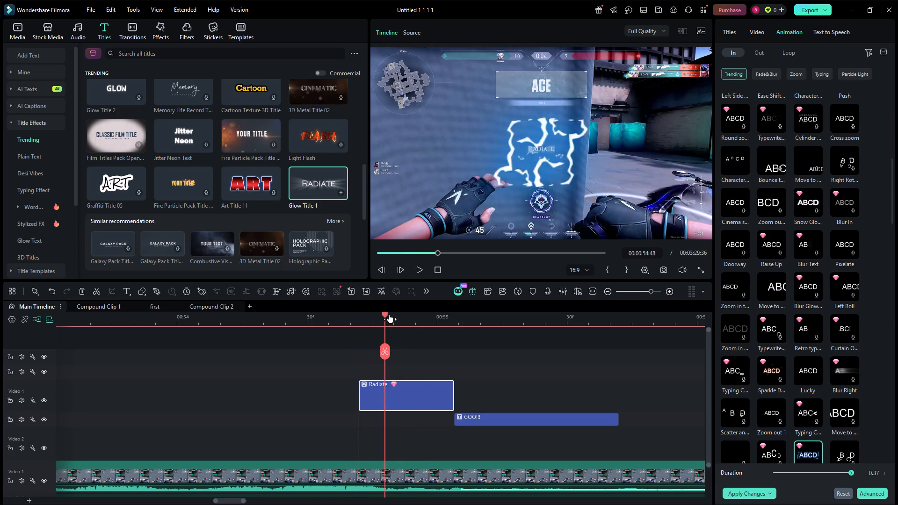
pyautogui.moveTo(389, 315); pyautogui.dragTo(381, 318)
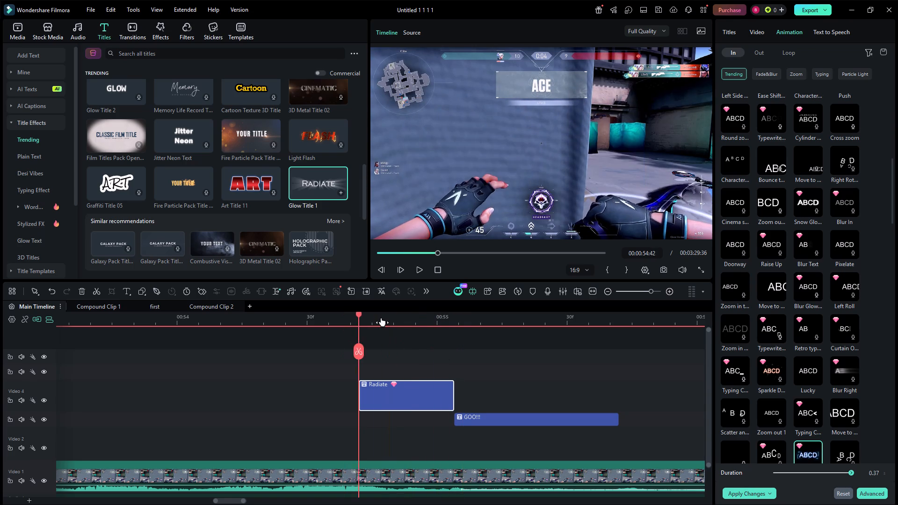
pyautogui.moveTo(381, 318); pyautogui.dragTo(418, 316)
pyautogui.click(409, 400)
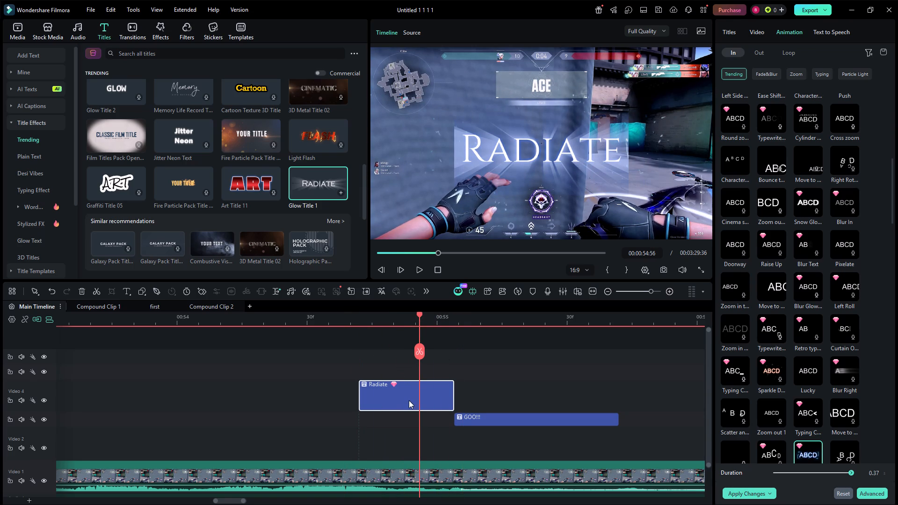
pyautogui.click(739, 29)
pyautogui.click(766, 90)
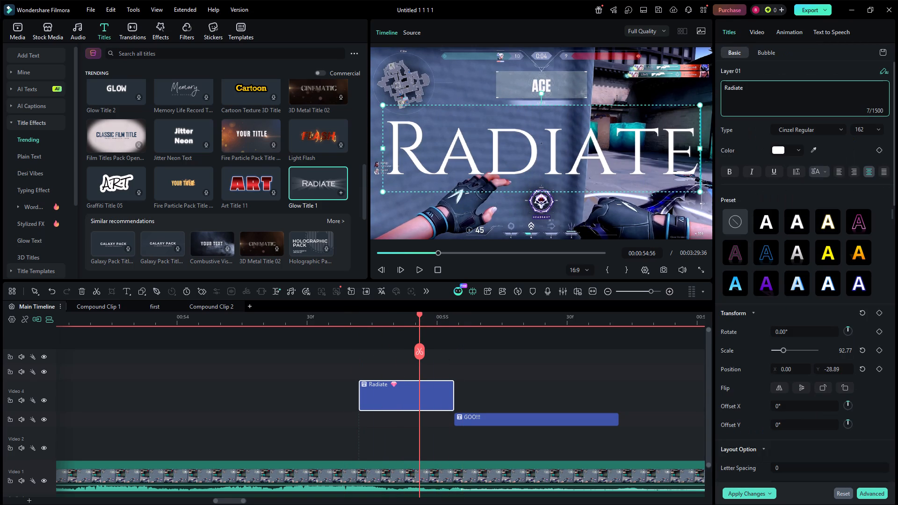
pyautogui.press('BackSpace')
pyautogui.press('BackSpace')
pyautogui.press('BackSpace')
pyautogui.press('BackSpace')
pyautogui.press('BackSpace')
pyautogui.press('BackSpace')
pyautogui.press('BackSpace')
pyautogui.press('BackSpace')
pyautogui.press('BackSpace')
pyautogui.press('BackSpace')
pyautogui.press('BackSpace')
pyautogui.press('BackSpace')
pyautogui.press('BackSpace')
pyautogui.press('BackSpace')
pyautogui.press('BackSpace')
pyautogui.press('BackSpace')
pyautogui.press('BackSpace')
pyautogui.press('BackSpace')
pyautogui.press('BackSpace')
pyautogui.press('BackSpace')
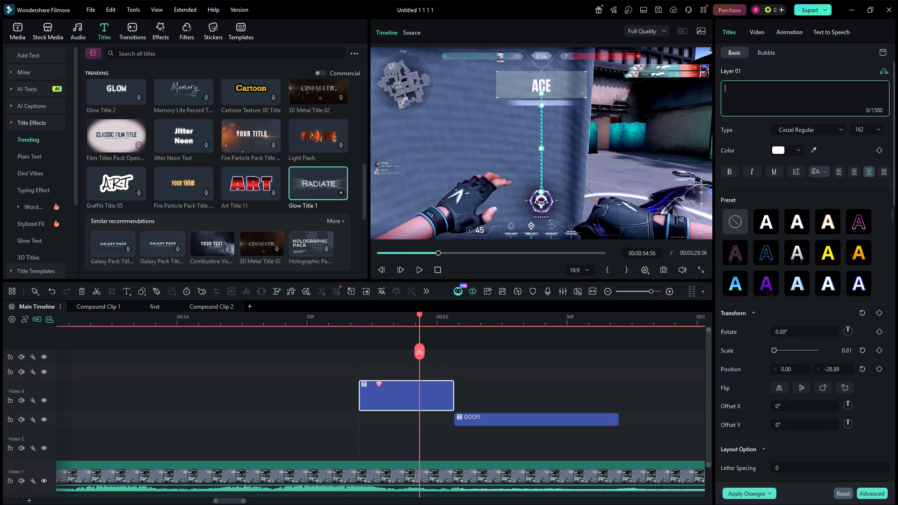
pyautogui.write('LETS')
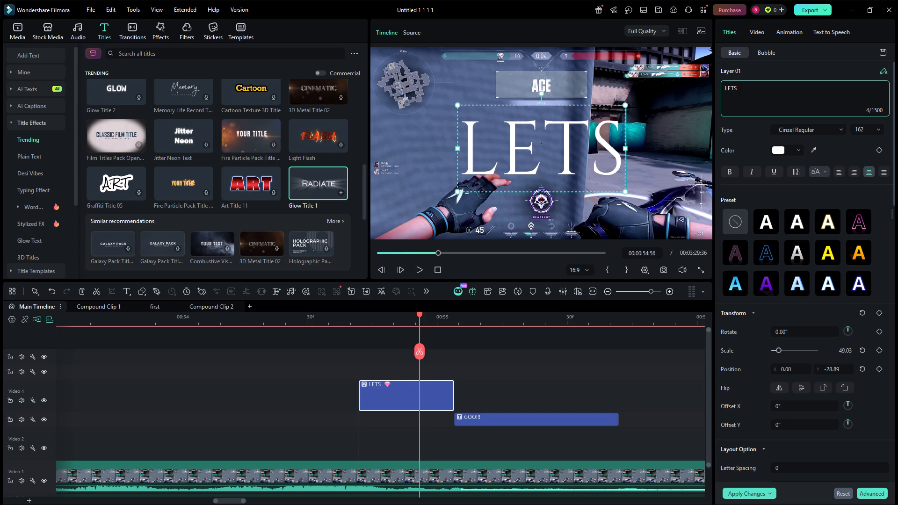
pyautogui.hotkey('shift', 'BackSpace')
pyautogui.hotkey('shift', '"')
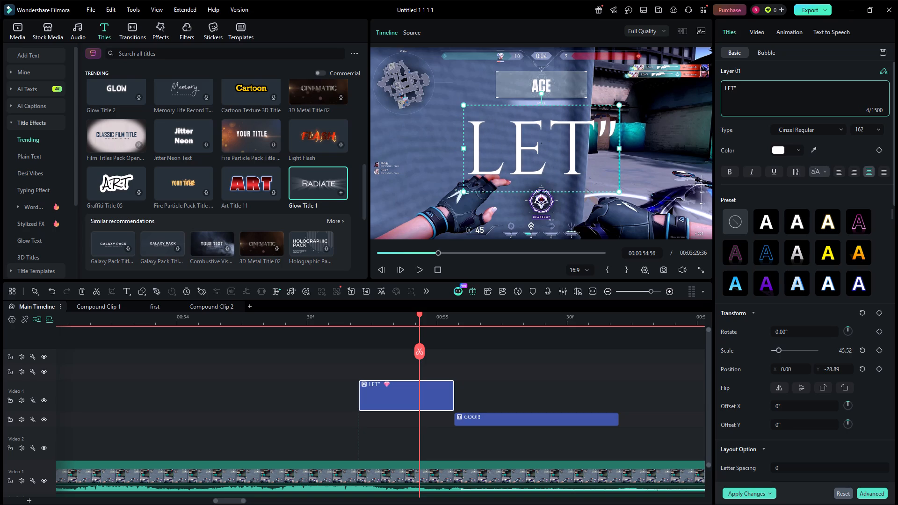
pyautogui.hotkey('shift', 'BackSpace')
pyautogui.write("'s")
pyautogui.press('BackSpace')
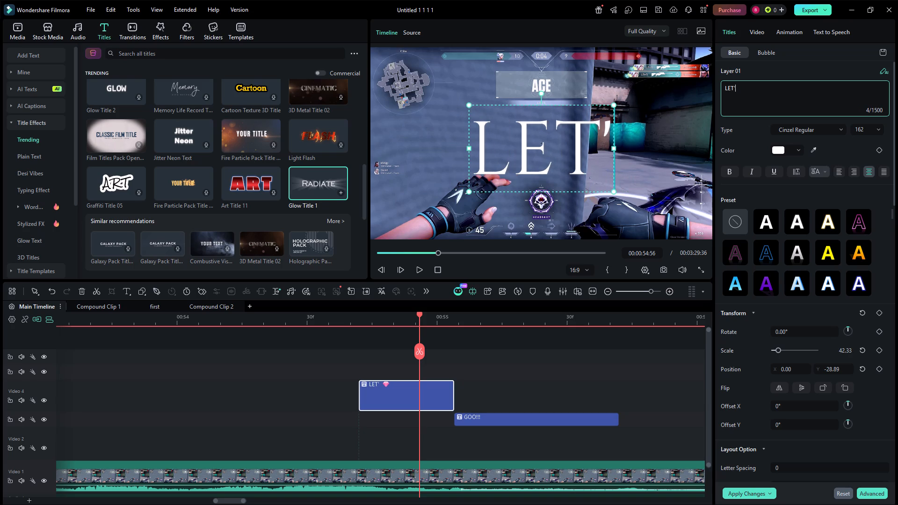
pyautogui.hotkey('shift', 's')
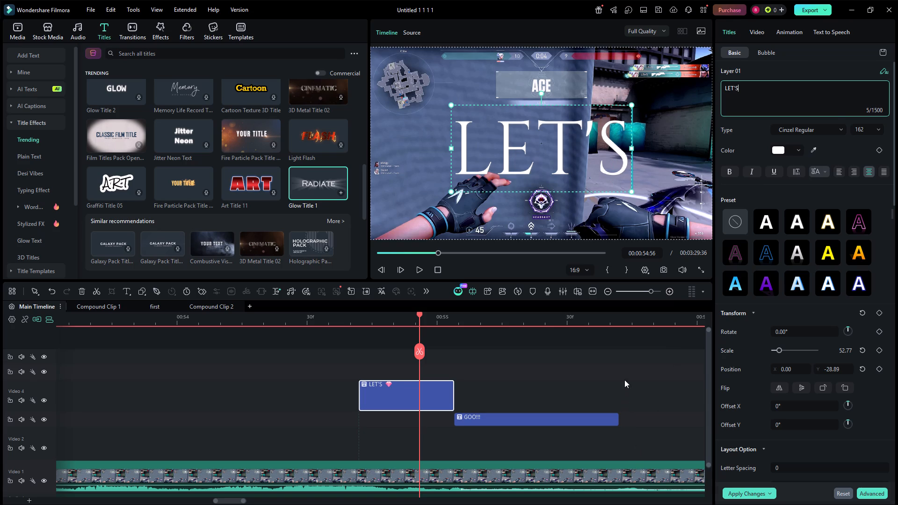
# Scrub through the LET'S title and into the GOO!!! title to check the entrance animation and the changeover.
pyautogui.click(624, 380)
pyautogui.click(425, 318)
pyautogui.moveTo(422, 318); pyautogui.dragTo(421, 319)
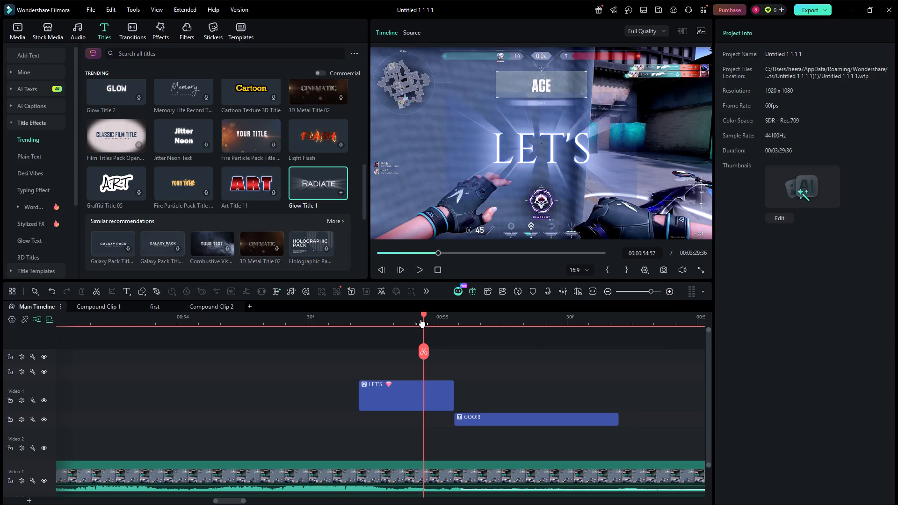
pyautogui.moveTo(421, 319); pyautogui.dragTo(445, 331)
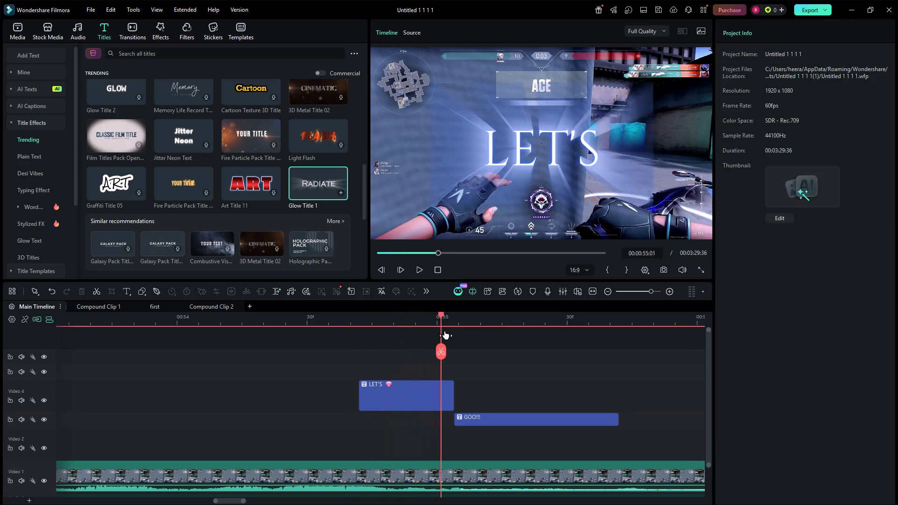
pyautogui.moveTo(445, 331); pyautogui.dragTo(499, 342)
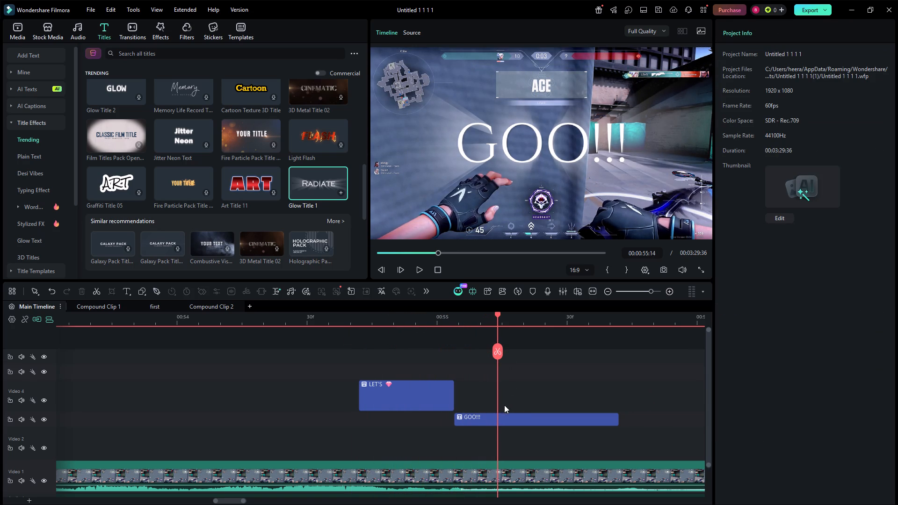
pyautogui.click(505, 421)
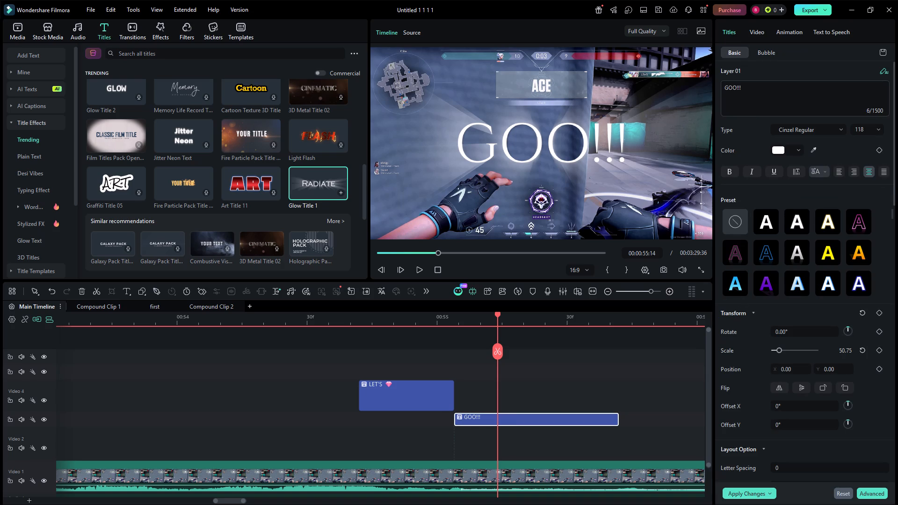
pyautogui.moveTo(496, 318); pyautogui.dragTo(494, 319)
pyautogui.moveTo(494, 319); pyautogui.dragTo(395, 343)
# At 00:00:54:48, add a keyframe to the LET'S title and scale it up uniformly to 211.76%.
pyautogui.moveTo(390, 376); pyautogui.dragTo(390, 380)
pyautogui.click(391, 388)
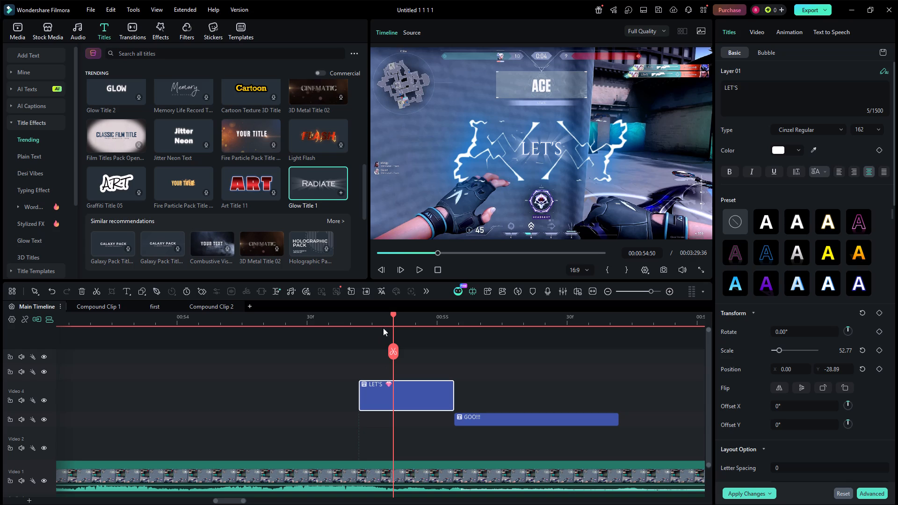
pyautogui.moveTo(393, 316); pyautogui.dragTo(361, 329)
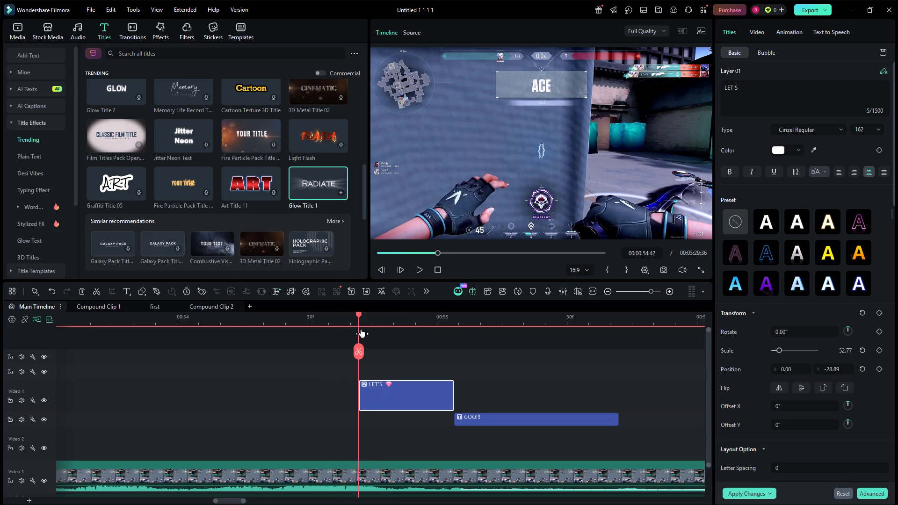
pyautogui.moveTo(361, 329); pyautogui.dragTo(388, 332)
pyautogui.click(372, 392)
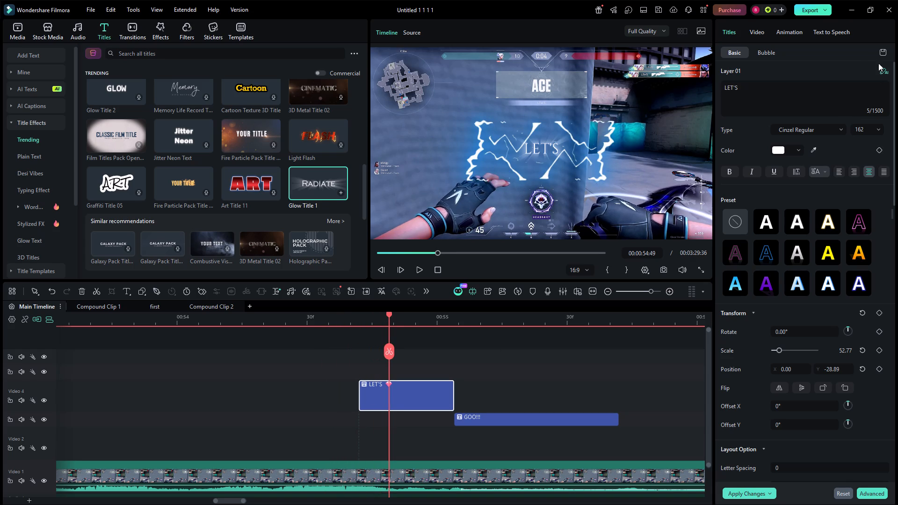
pyautogui.moveTo(751, 34); pyautogui.dragTo(746, 36)
pyautogui.click(814, 31)
pyautogui.click(790, 38)
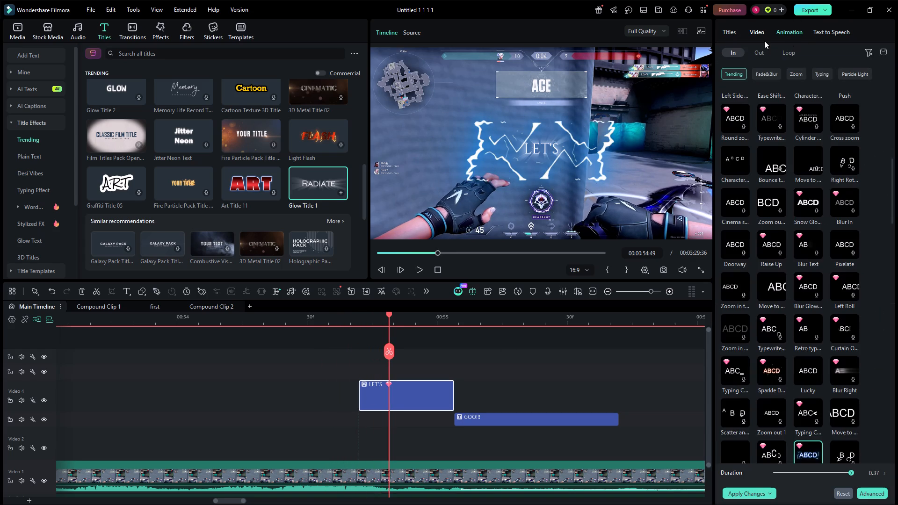
pyautogui.click(763, 41)
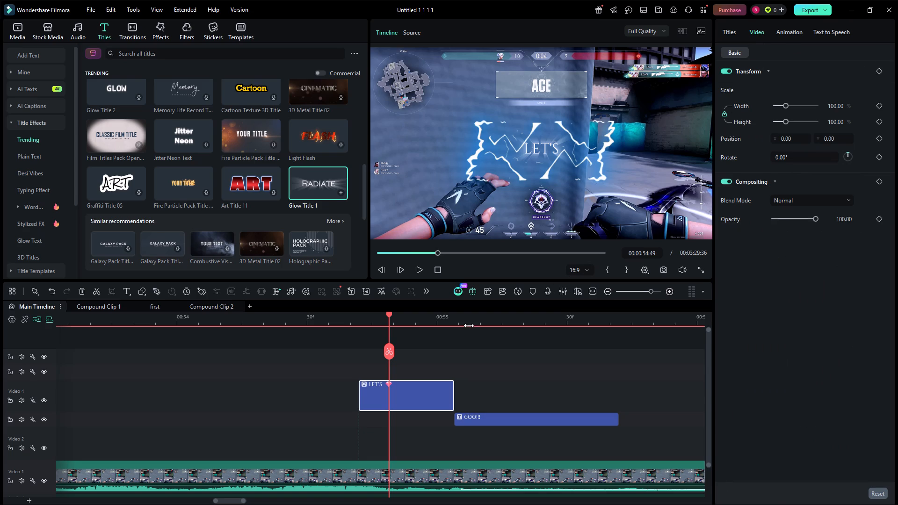
pyautogui.moveTo(390, 317); pyautogui.dragTo(386, 321)
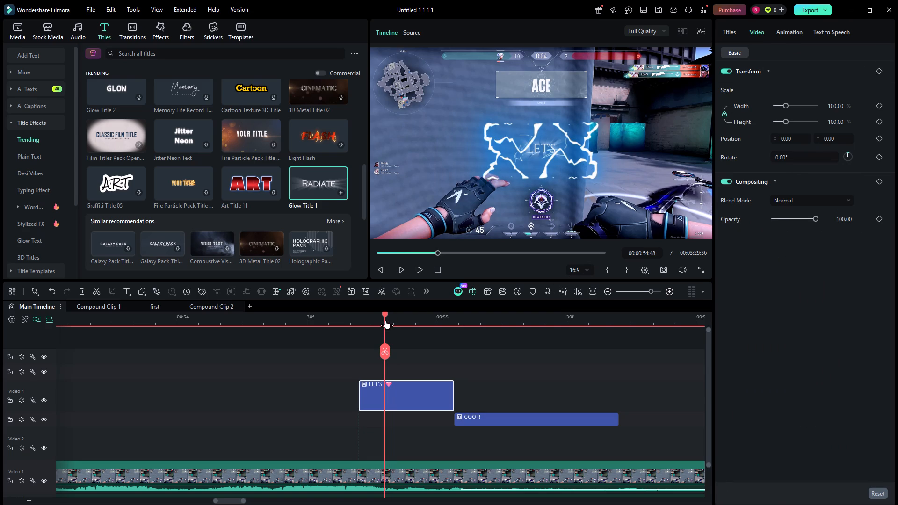
pyautogui.click(198, 296)
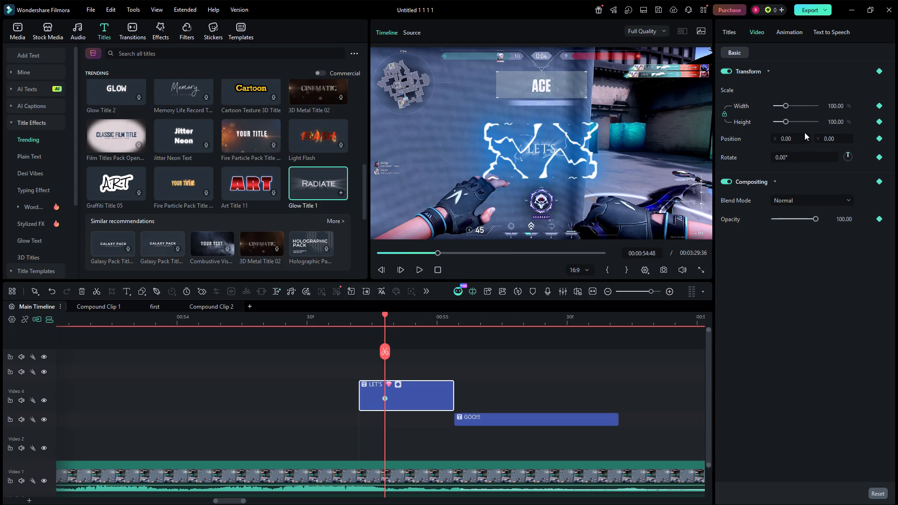
pyautogui.moveTo(785, 103); pyautogui.dragTo(797, 102)
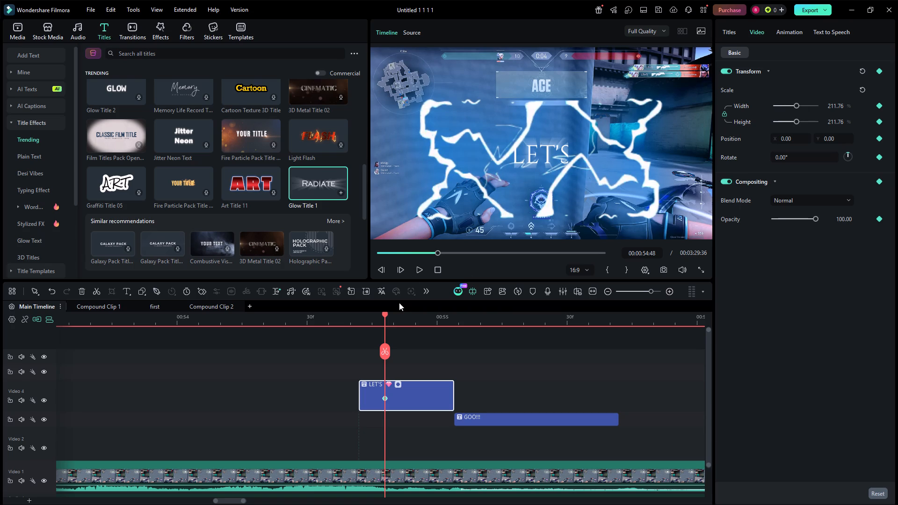
# At 00:00:54:52, keyframe the LET'S title's scale at 174.12% for both width and height.
pyautogui.moveTo(383, 316); pyautogui.dragTo(403, 315)
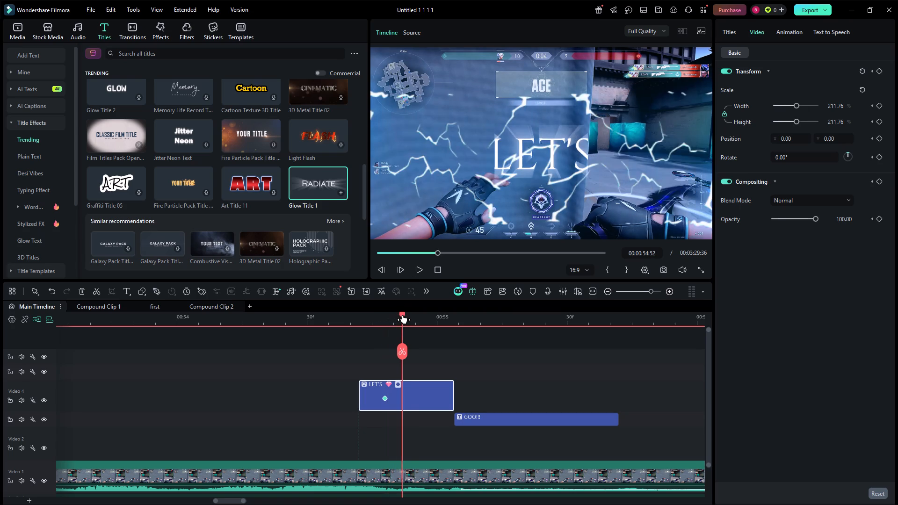
pyautogui.moveTo(403, 315); pyautogui.dragTo(452, 310)
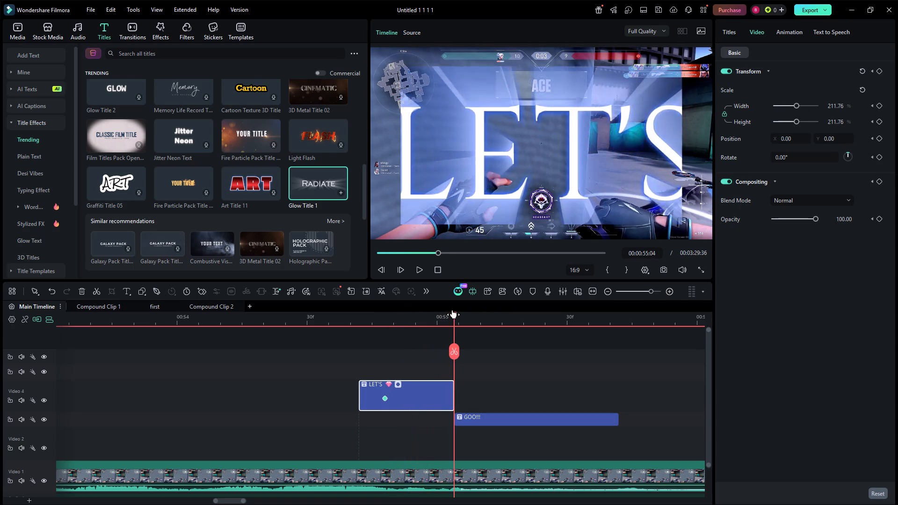
pyautogui.moveTo(452, 310); pyautogui.dragTo(402, 332)
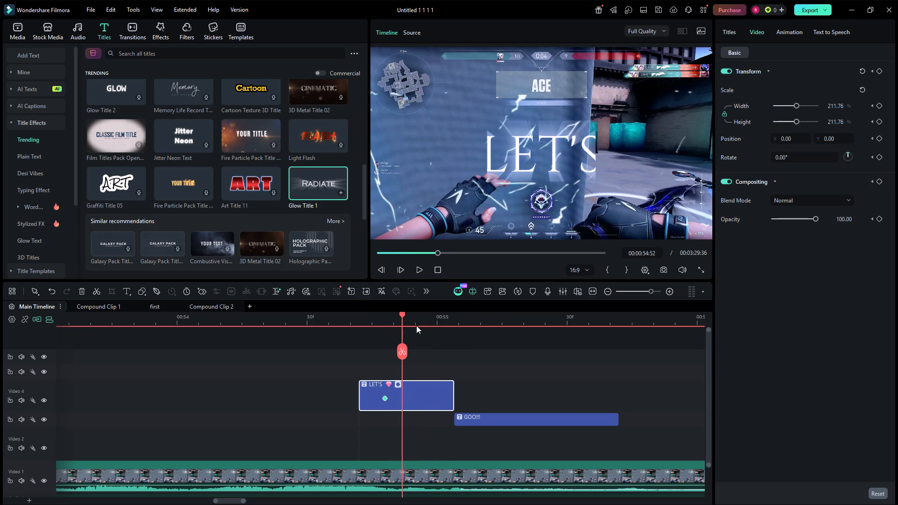
pyautogui.moveTo(796, 106); pyautogui.dragTo(786, 110)
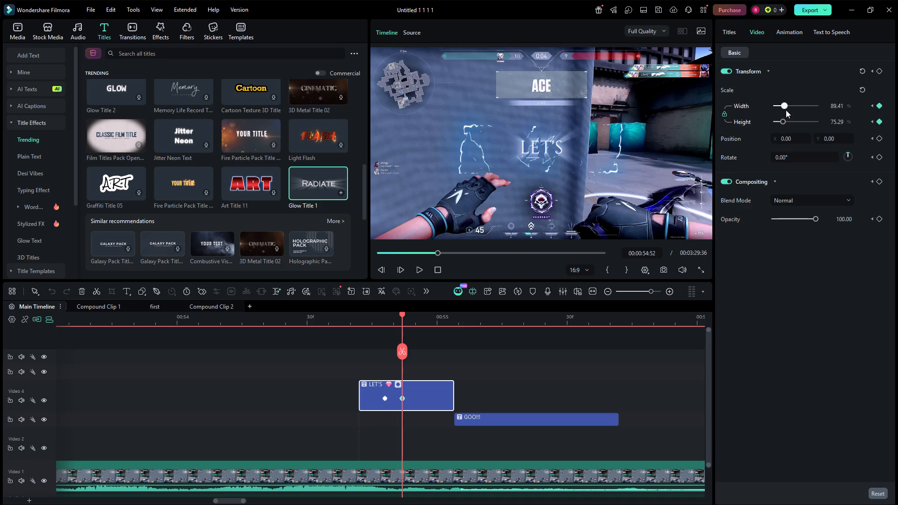
pyautogui.moveTo(786, 110); pyautogui.dragTo(793, 113)
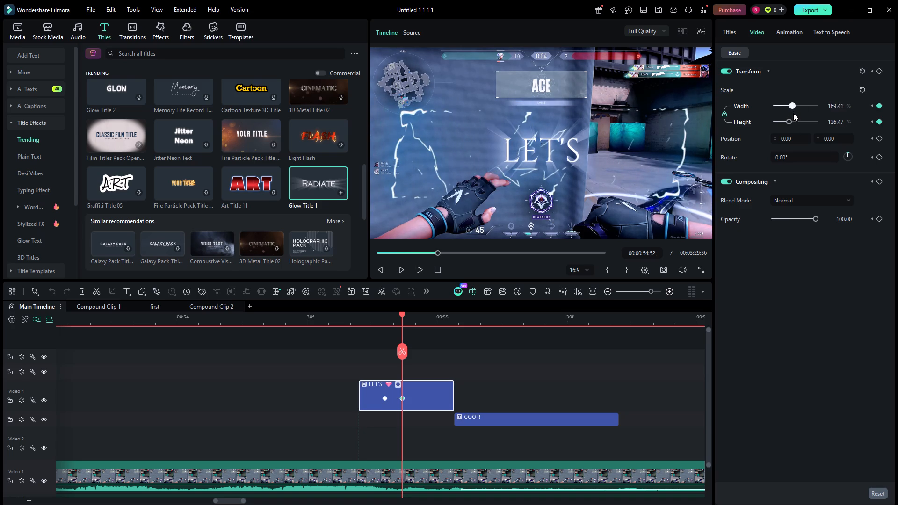
pyautogui.moveTo(793, 113); pyautogui.dragTo(793, 115)
# Scrub through the LET'S title and into the GOO!!! title to check the scale animation and the changeover.
pyautogui.moveTo(403, 317); pyautogui.dragTo(419, 315)
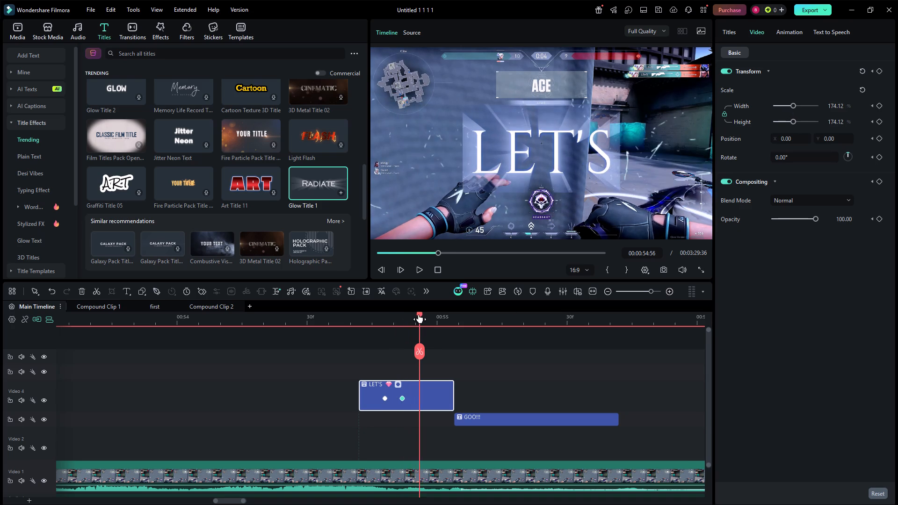
pyautogui.moveTo(419, 315); pyautogui.dragTo(443, 314)
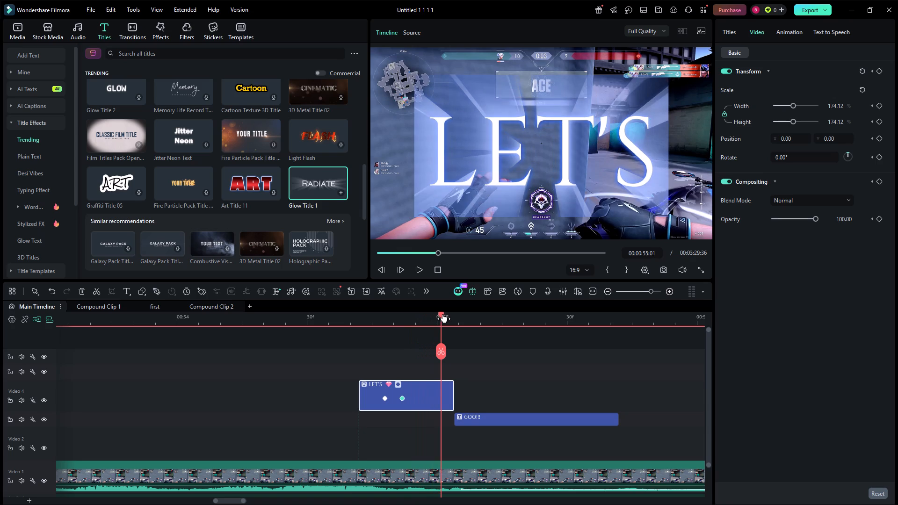
pyautogui.moveTo(443, 314); pyautogui.dragTo(506, 317)
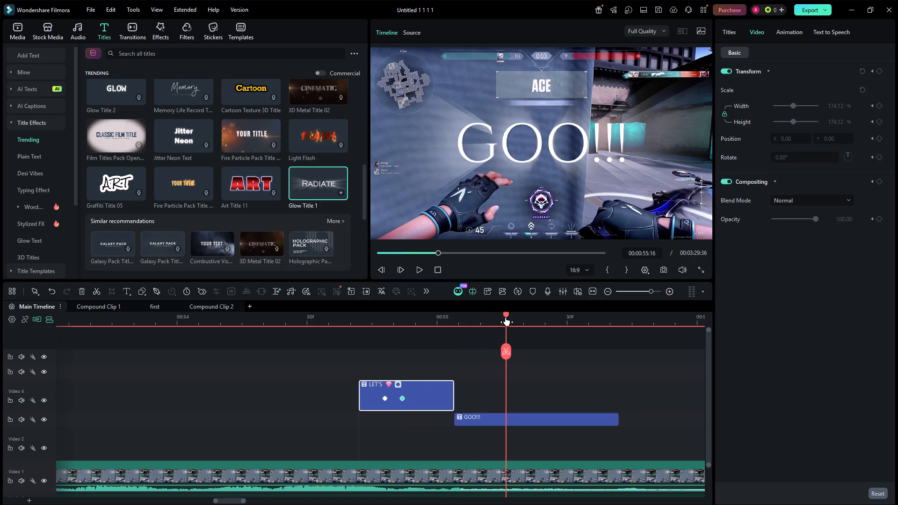
pyautogui.moveTo(506, 317); pyautogui.dragTo(419, 330)
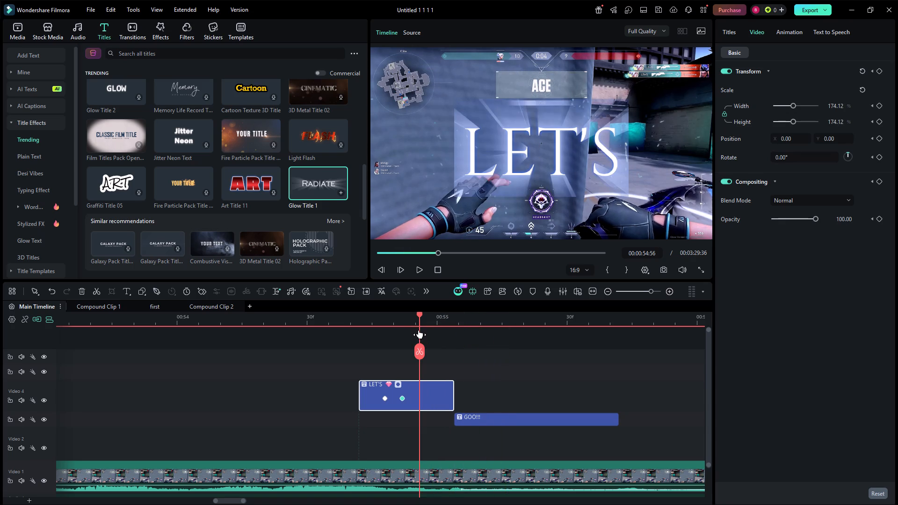
pyautogui.moveTo(419, 330); pyautogui.dragTo(344, 331)
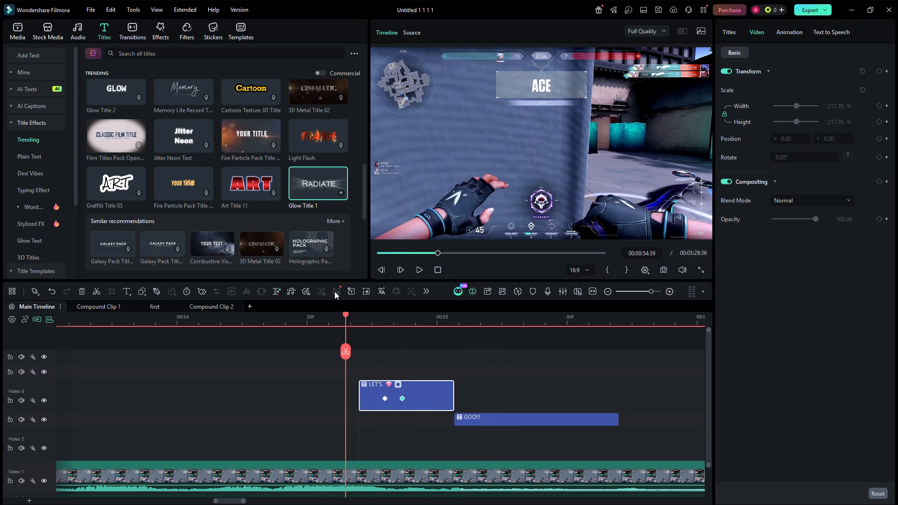
pyautogui.click(410, 363)
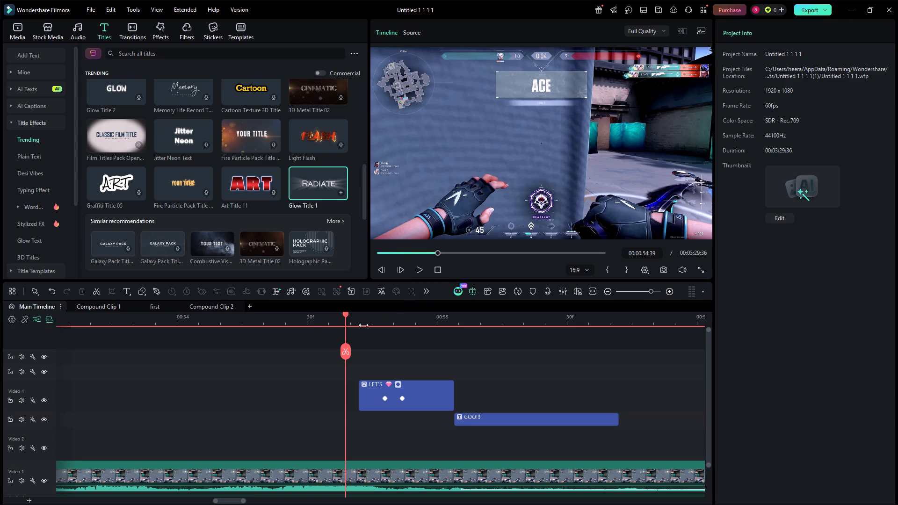
pyautogui.click(342, 323)
pyautogui.moveTo(346, 322); pyautogui.dragTo(407, 321)
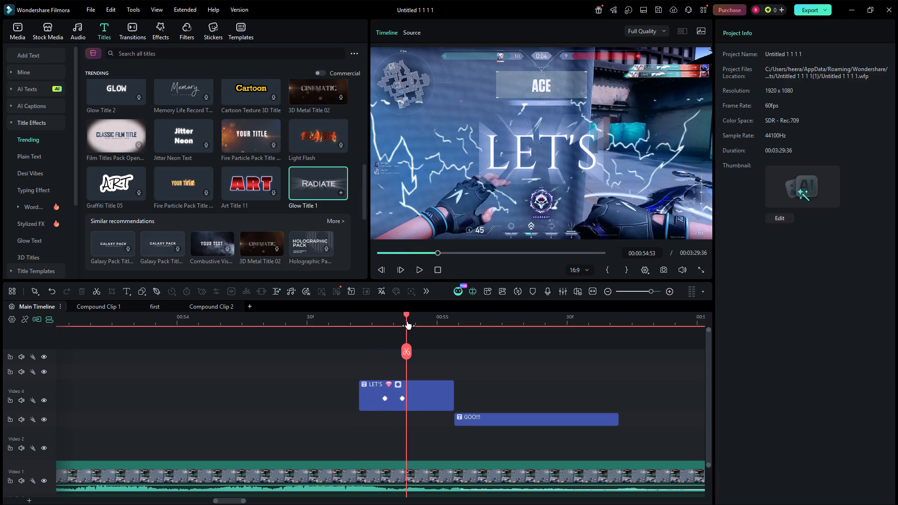
pyautogui.moveTo(407, 321); pyautogui.dragTo(455, 325)
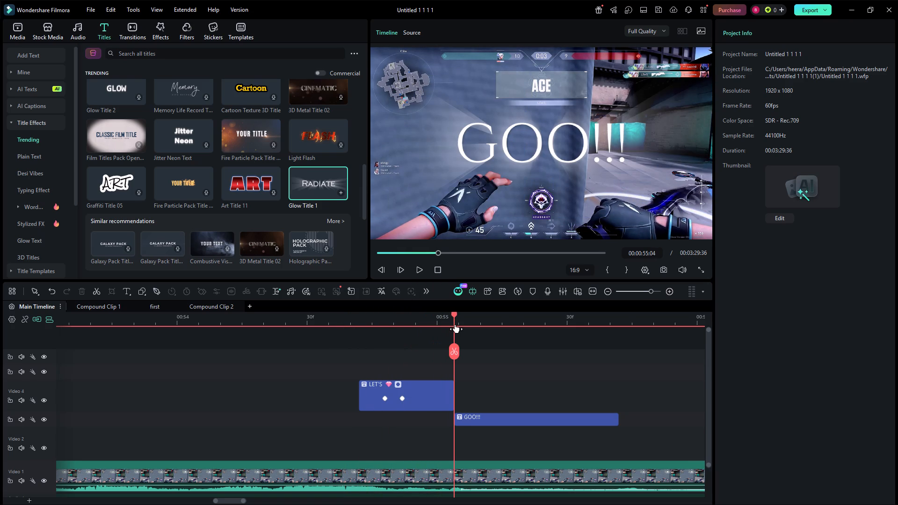
pyautogui.moveTo(455, 325); pyautogui.dragTo(472, 370)
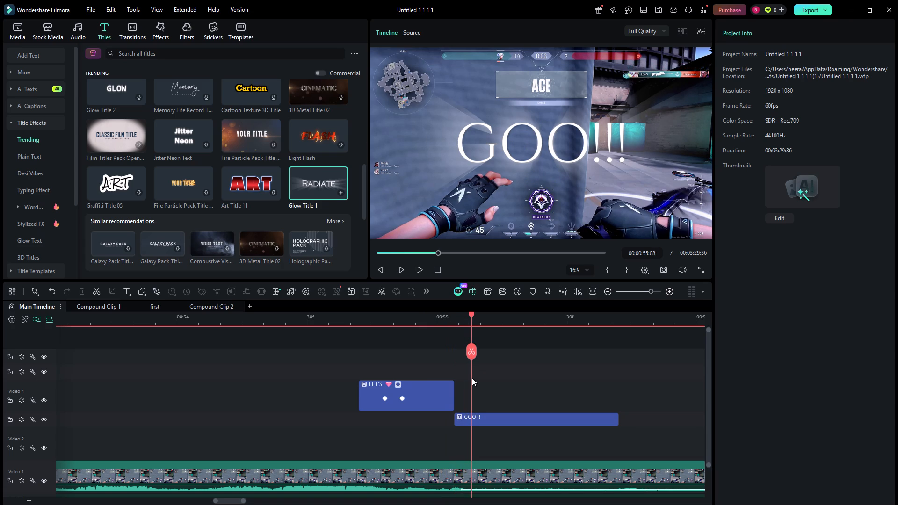
pyautogui.click(471, 422)
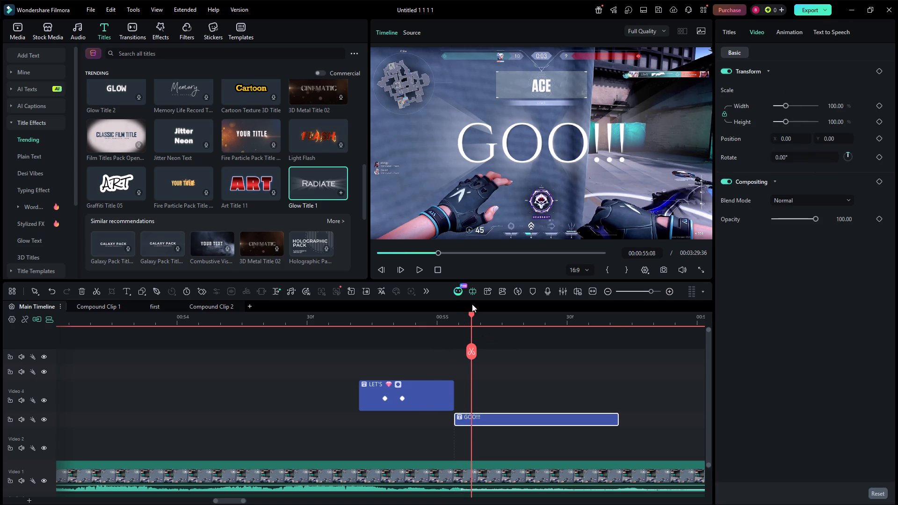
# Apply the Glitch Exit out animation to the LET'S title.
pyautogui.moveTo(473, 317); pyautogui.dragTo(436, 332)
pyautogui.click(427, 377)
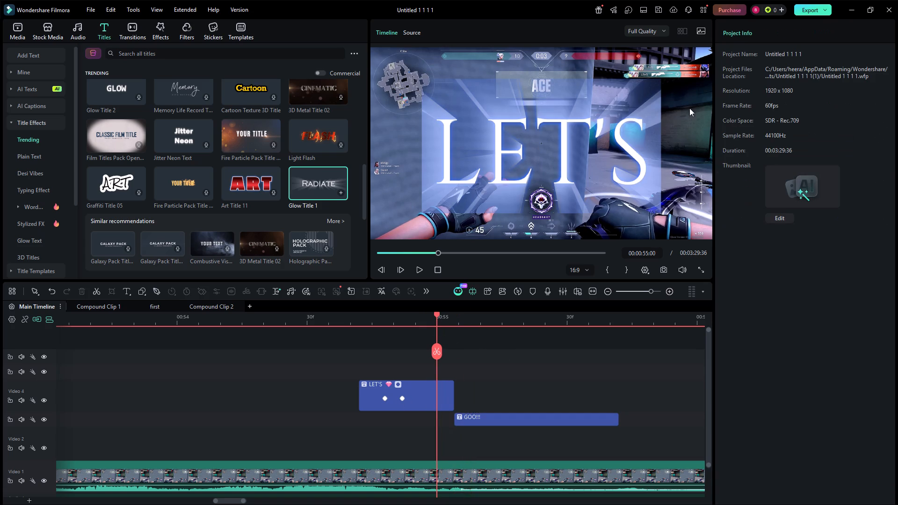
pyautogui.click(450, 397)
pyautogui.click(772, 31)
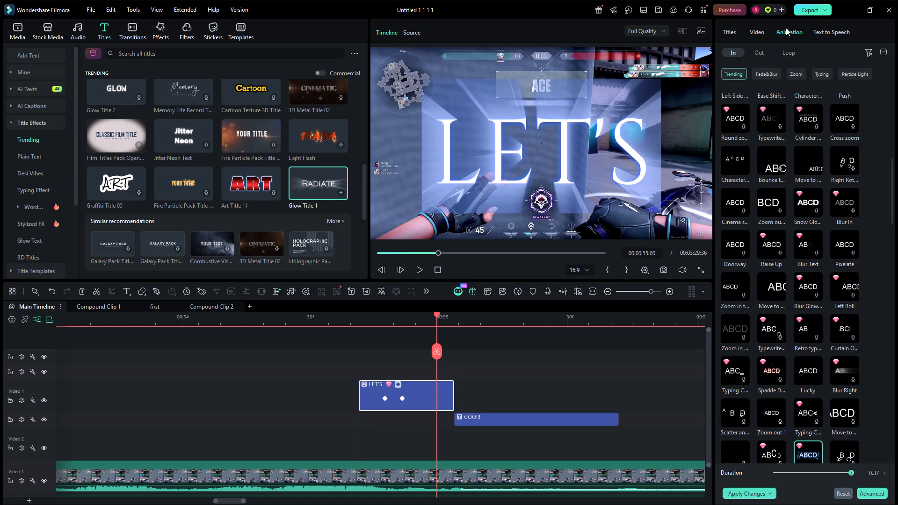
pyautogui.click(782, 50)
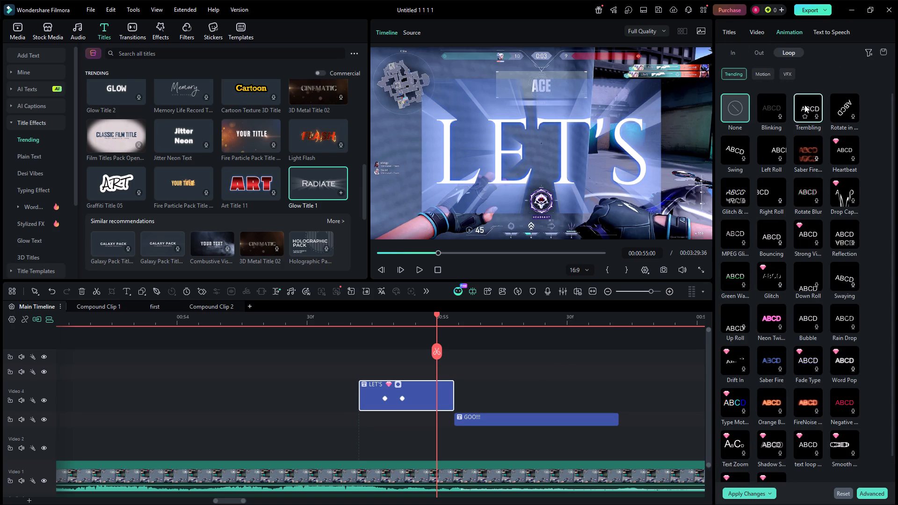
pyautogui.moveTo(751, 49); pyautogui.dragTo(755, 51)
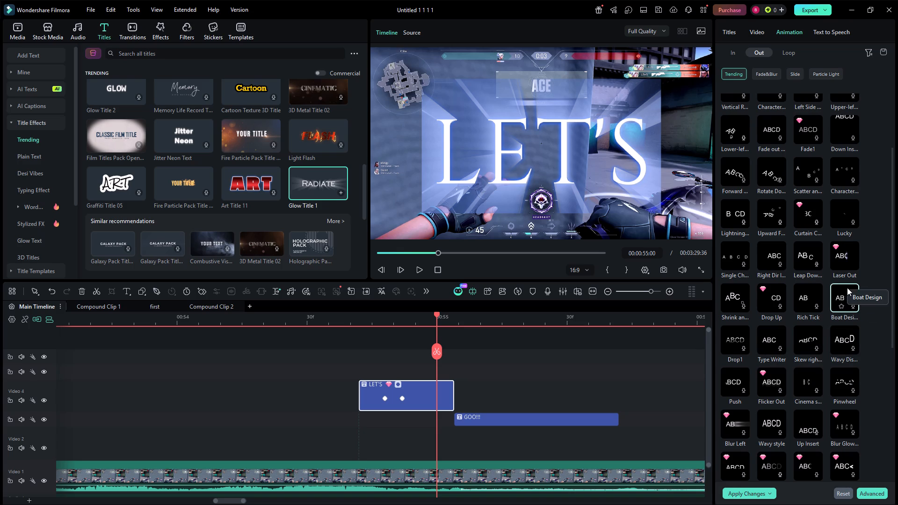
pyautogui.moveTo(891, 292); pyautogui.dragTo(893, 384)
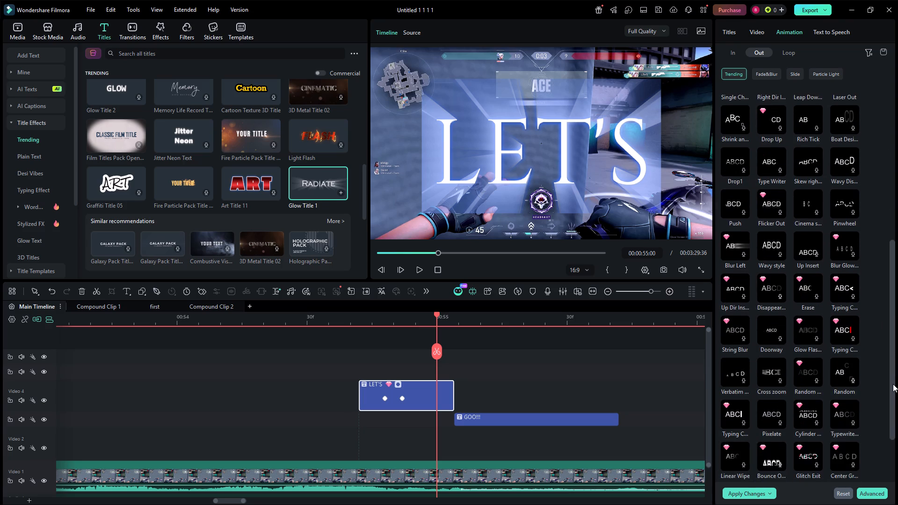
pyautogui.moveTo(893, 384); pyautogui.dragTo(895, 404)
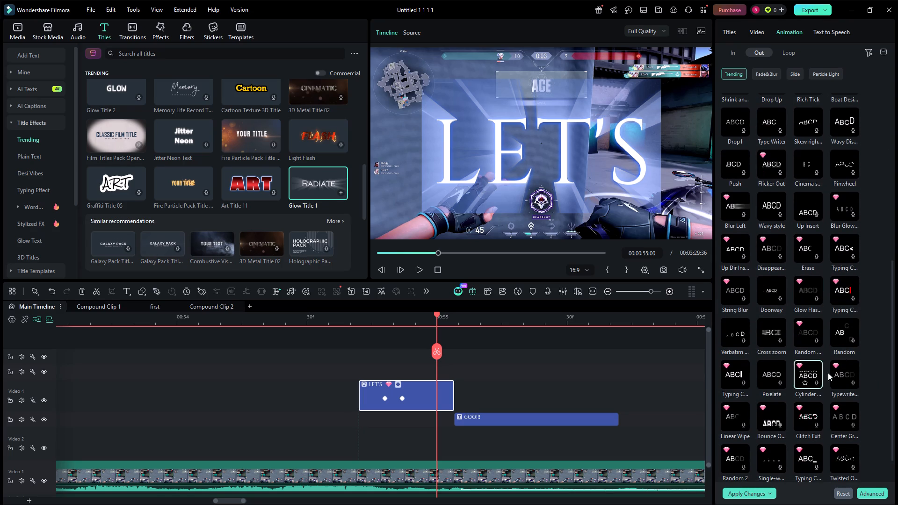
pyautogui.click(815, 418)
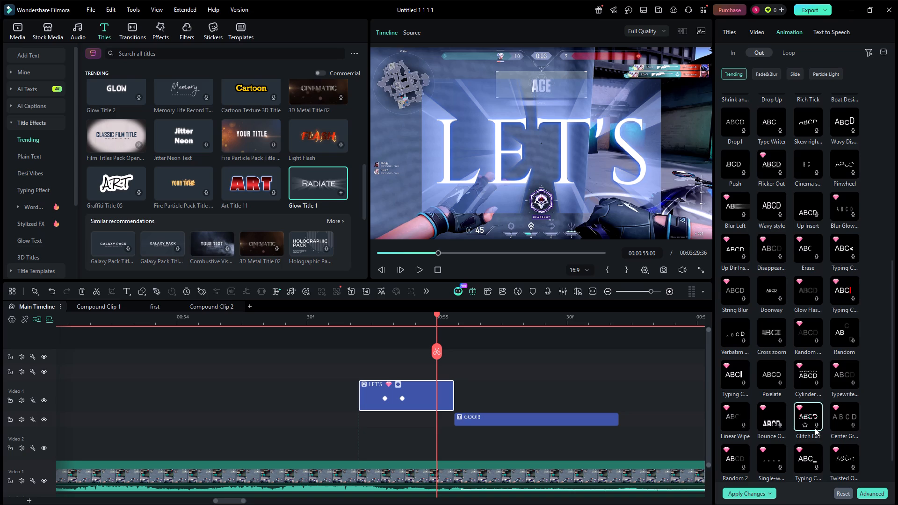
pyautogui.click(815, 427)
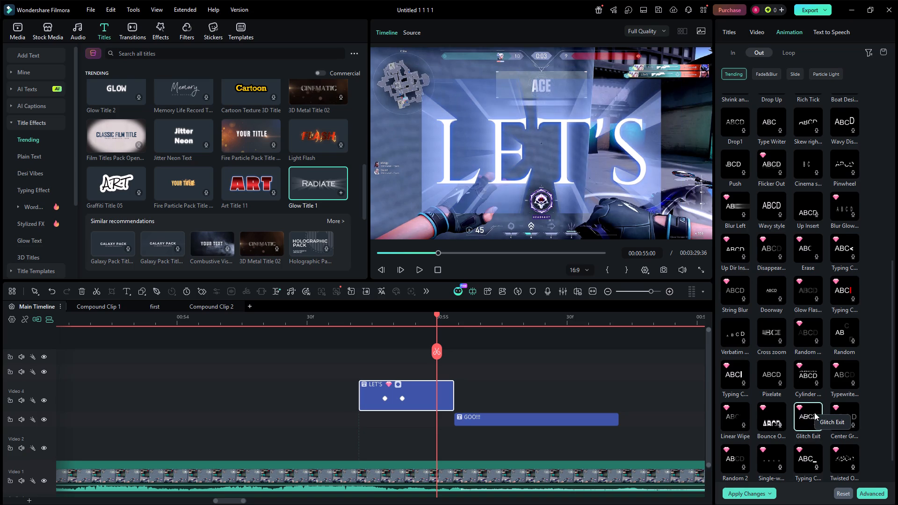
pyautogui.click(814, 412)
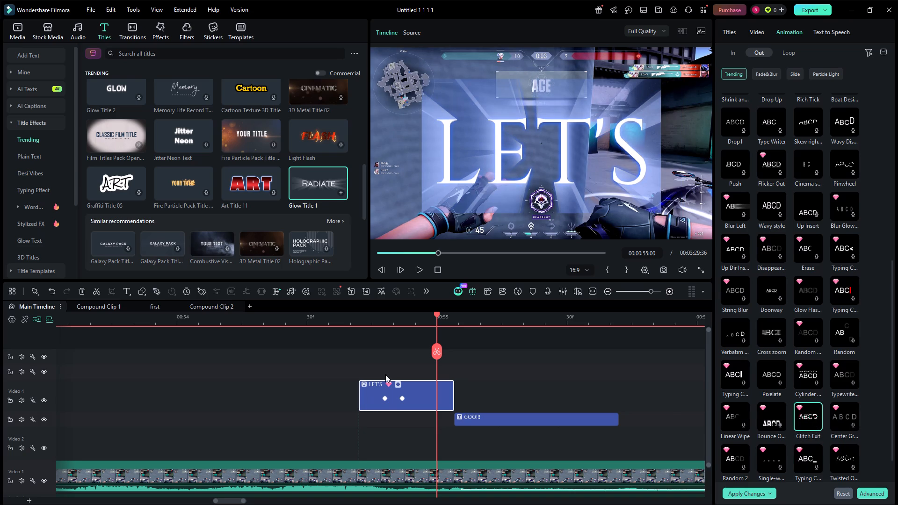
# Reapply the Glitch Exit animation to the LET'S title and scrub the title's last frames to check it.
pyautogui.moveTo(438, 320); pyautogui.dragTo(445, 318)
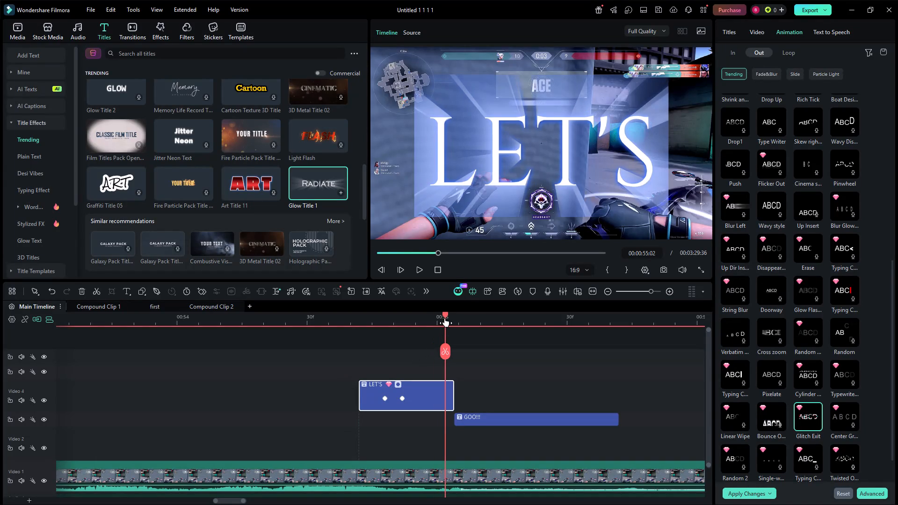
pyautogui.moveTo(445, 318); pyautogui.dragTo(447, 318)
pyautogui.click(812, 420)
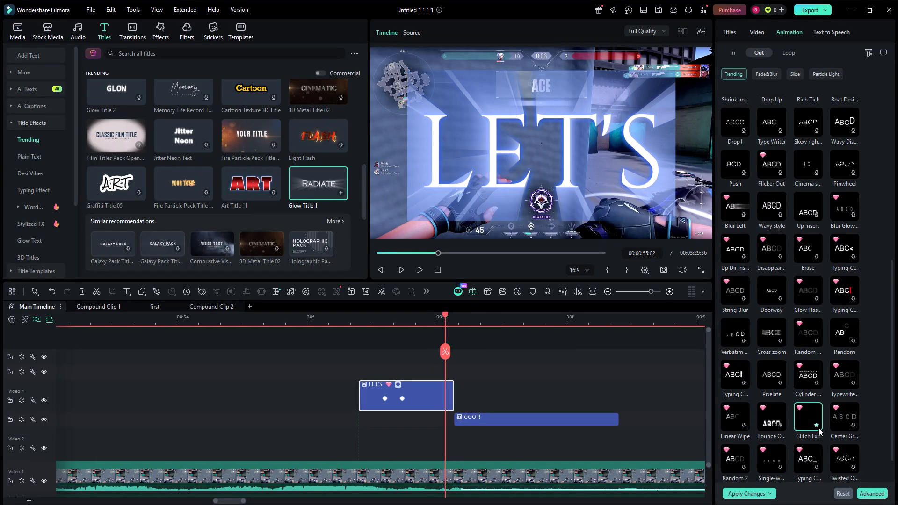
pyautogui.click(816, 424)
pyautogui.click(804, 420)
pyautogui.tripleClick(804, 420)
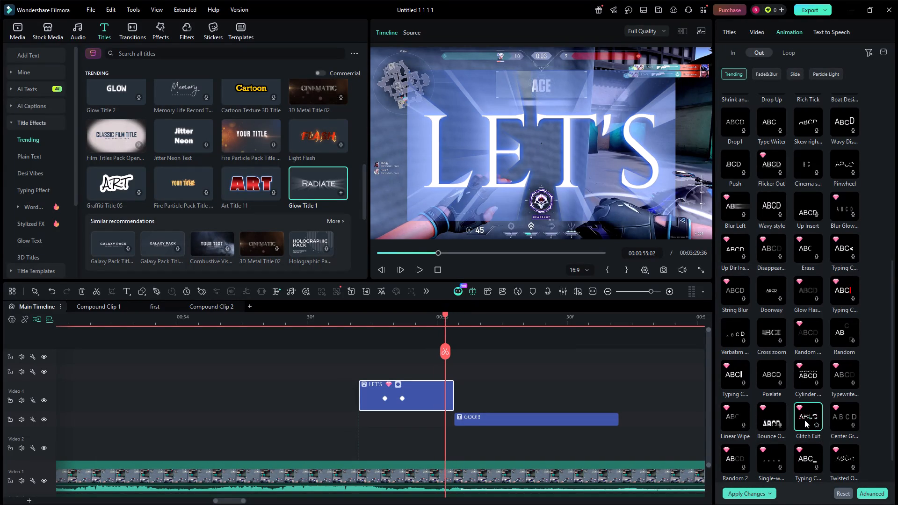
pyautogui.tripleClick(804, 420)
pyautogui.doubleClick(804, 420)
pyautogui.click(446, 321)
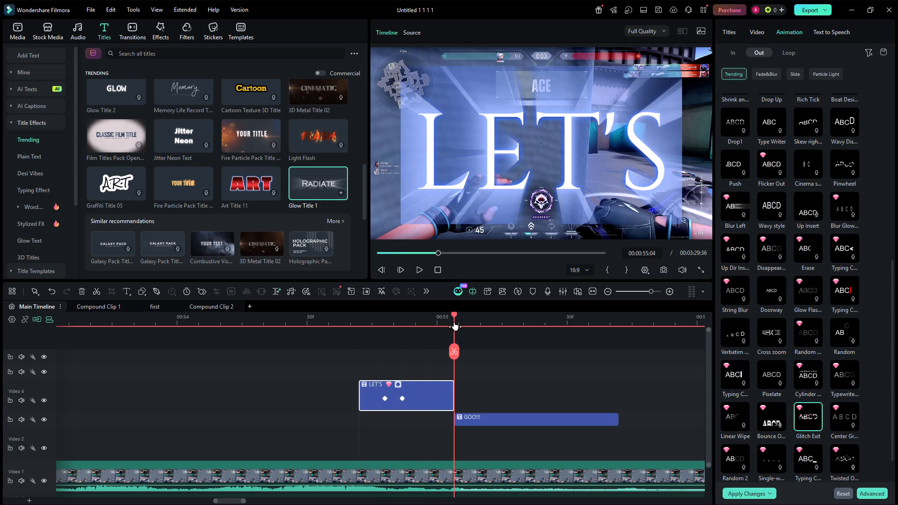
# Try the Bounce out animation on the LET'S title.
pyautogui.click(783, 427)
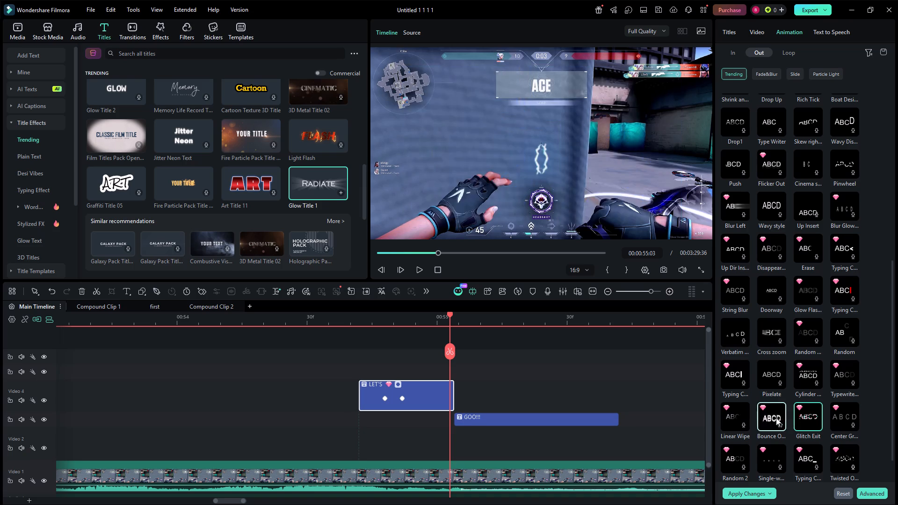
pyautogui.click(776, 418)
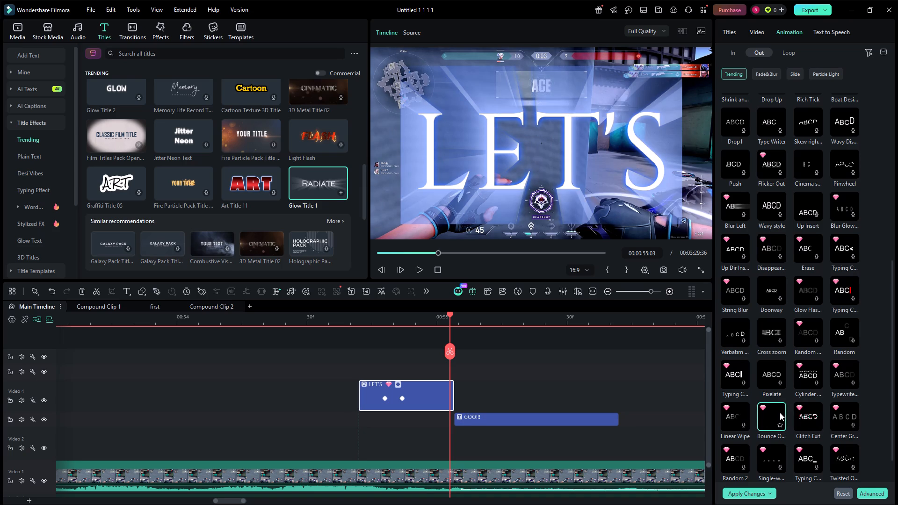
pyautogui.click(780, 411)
# Apply the Linear Wipe out animation to the LET'S title and scrub into the GOO!!! title to check the changeover.
pyautogui.click(741, 416)
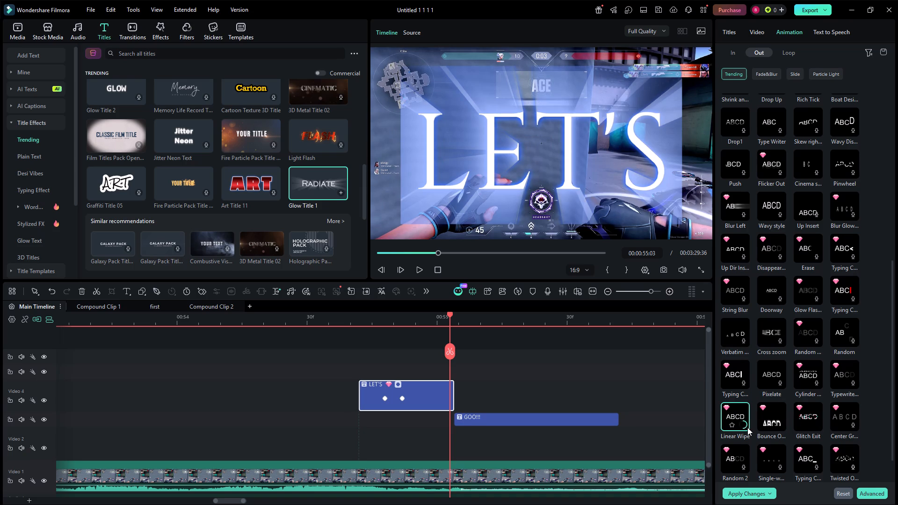
pyautogui.doubleClick(739, 413)
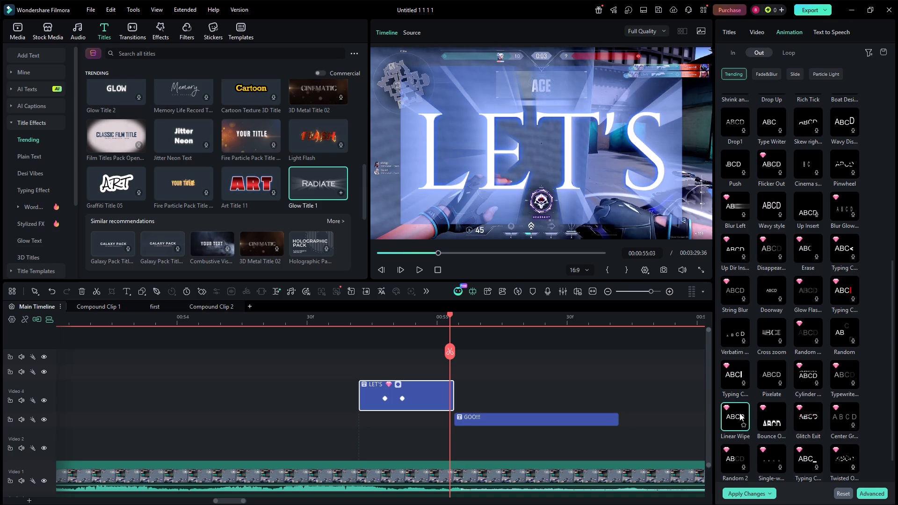
pyautogui.rightClick(739, 413)
pyautogui.doubleClick(739, 413)
pyautogui.moveTo(451, 320); pyautogui.dragTo(479, 333)
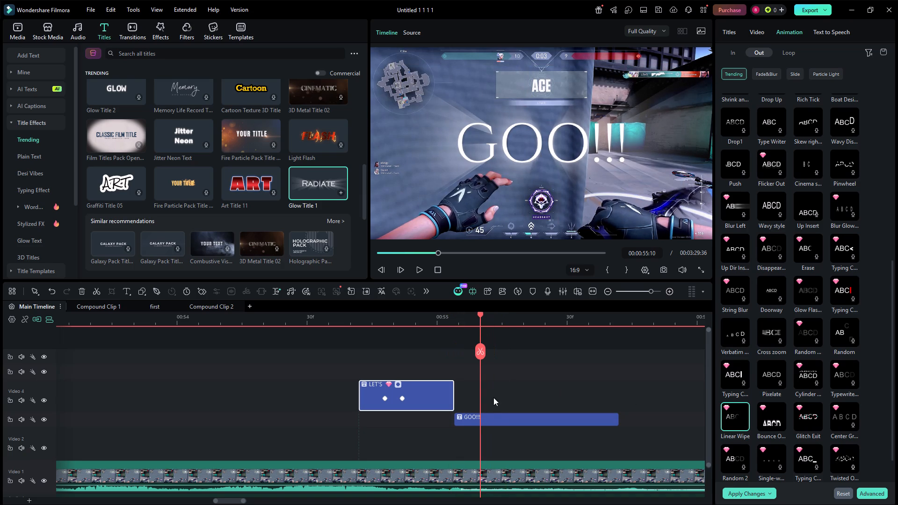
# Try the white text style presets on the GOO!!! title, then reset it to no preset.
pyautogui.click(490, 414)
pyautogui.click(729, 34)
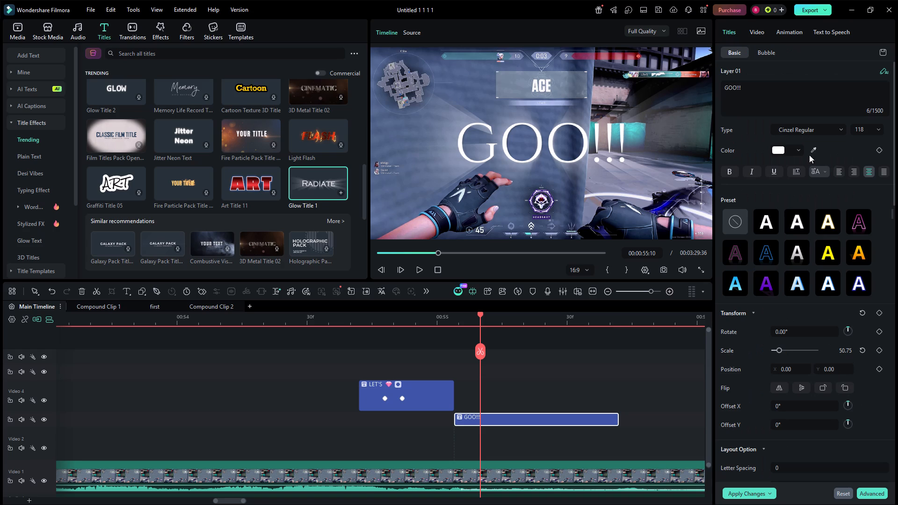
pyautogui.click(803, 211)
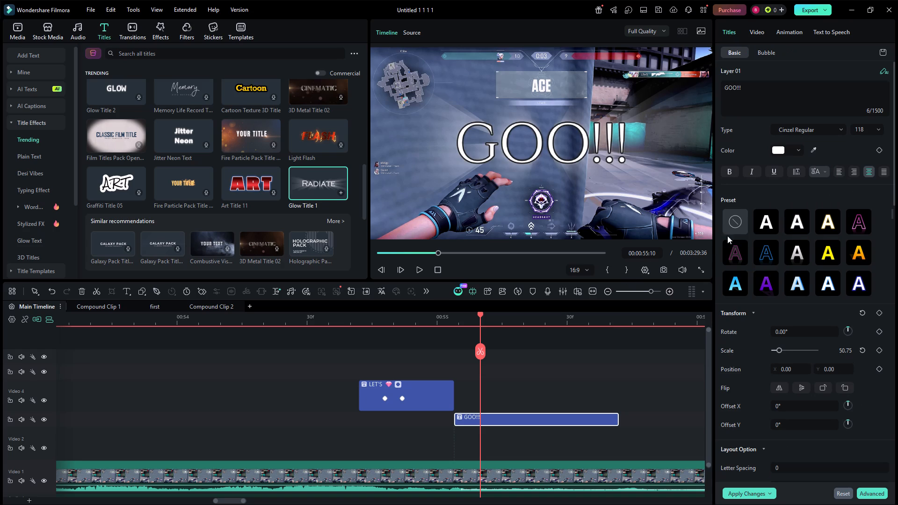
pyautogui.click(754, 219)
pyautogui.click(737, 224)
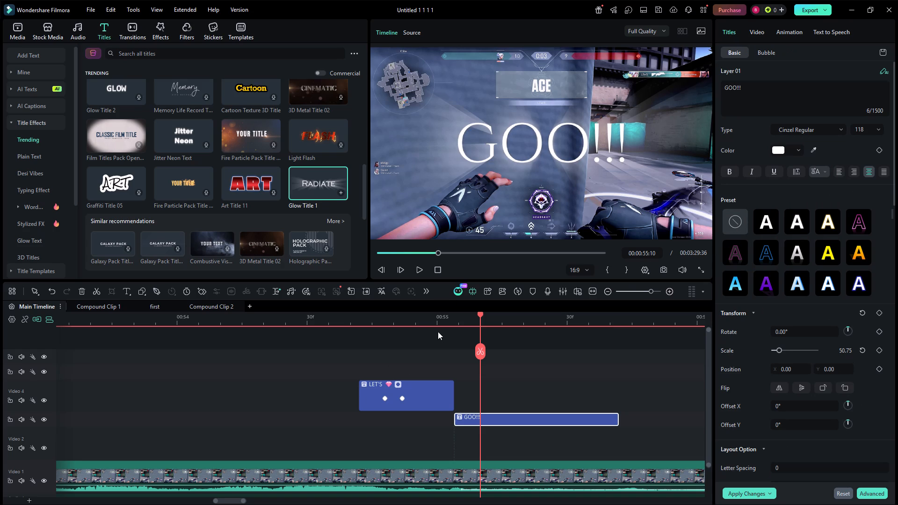
# With the playhead at 00:00:54:56, apply the white text preset with a dark outline to the LET'S title.
pyautogui.click(419, 325)
pyautogui.click(426, 391)
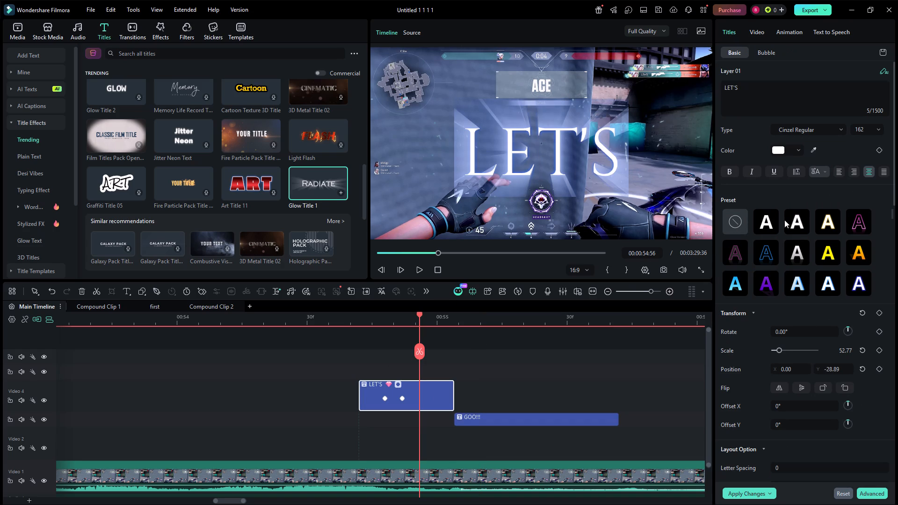
pyautogui.click(771, 224)
pyautogui.click(798, 226)
# Reduce the LET'S title's text scale to 17.99 and scrub through the title to check the size.
pyautogui.click(781, 353)
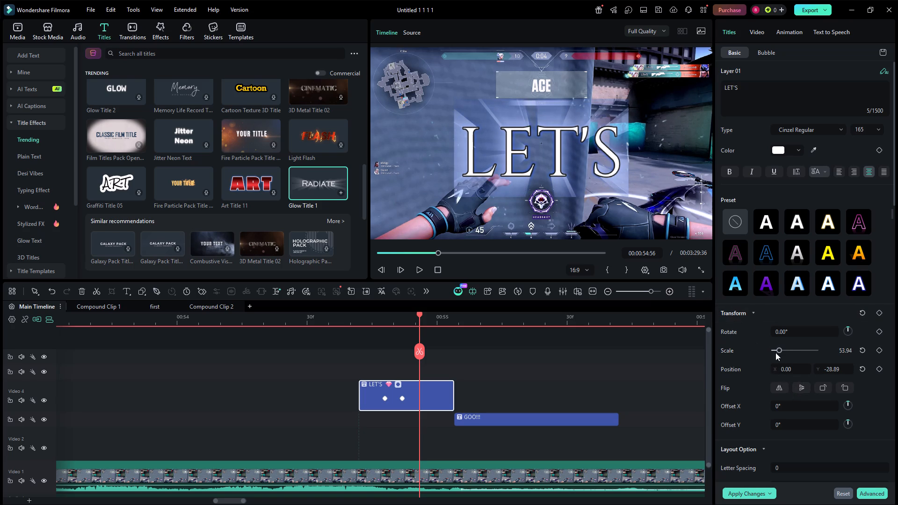
pyautogui.click(778, 352)
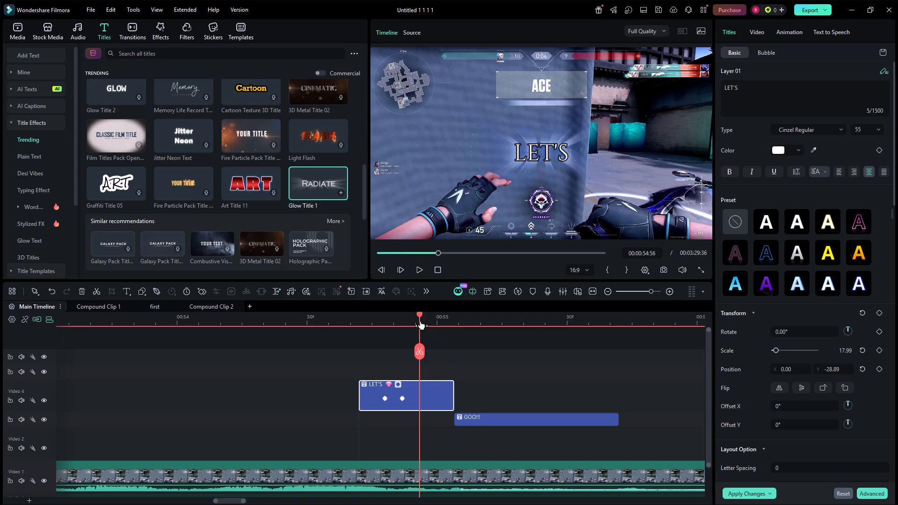
pyautogui.moveTo(420, 321); pyautogui.dragTo(449, 319)
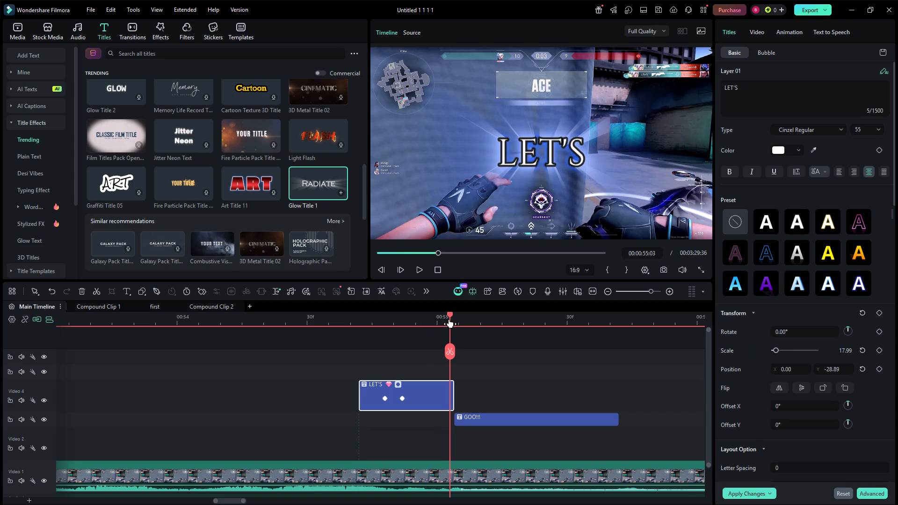
pyautogui.moveTo(449, 319); pyautogui.dragTo(406, 329)
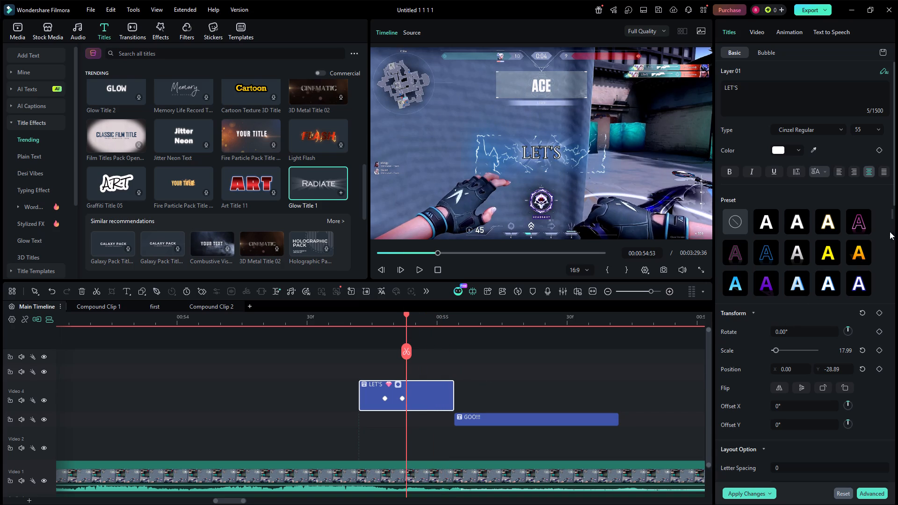
# Turn on the Background for the LET'S title's text and collapse its settings.
pyautogui.moveTo(892, 192); pyautogui.dragTo(896, 242)
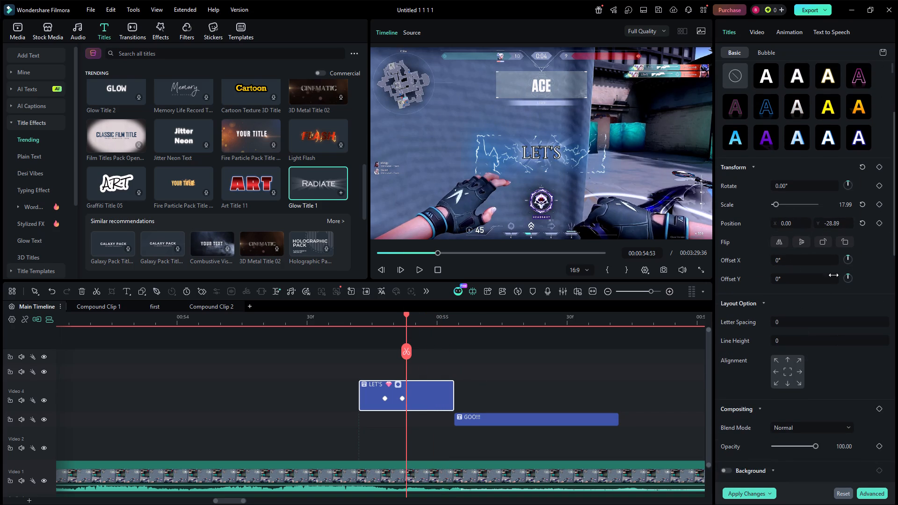
pyautogui.moveTo(893, 231); pyautogui.dragTo(897, 280)
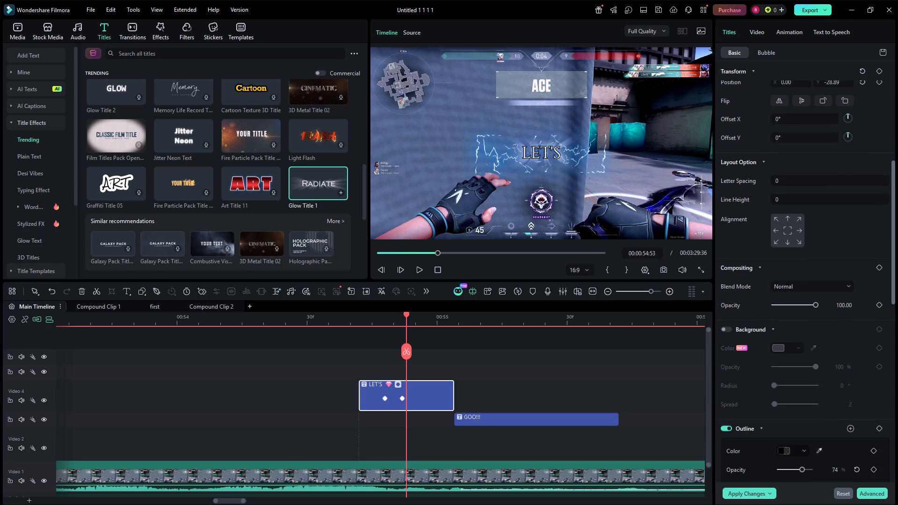
pyautogui.moveTo(897, 280); pyautogui.dragTo(897, 286)
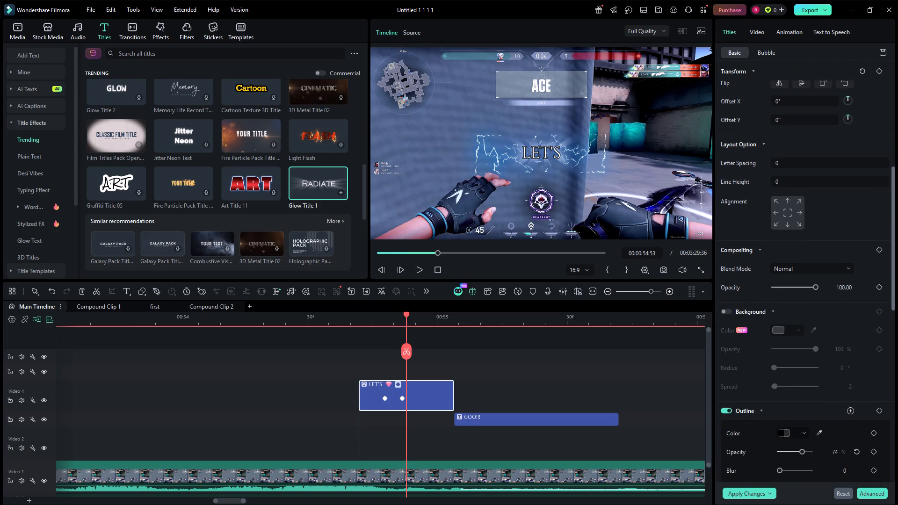
pyautogui.moveTo(897, 286); pyautogui.dragTo(897, 309)
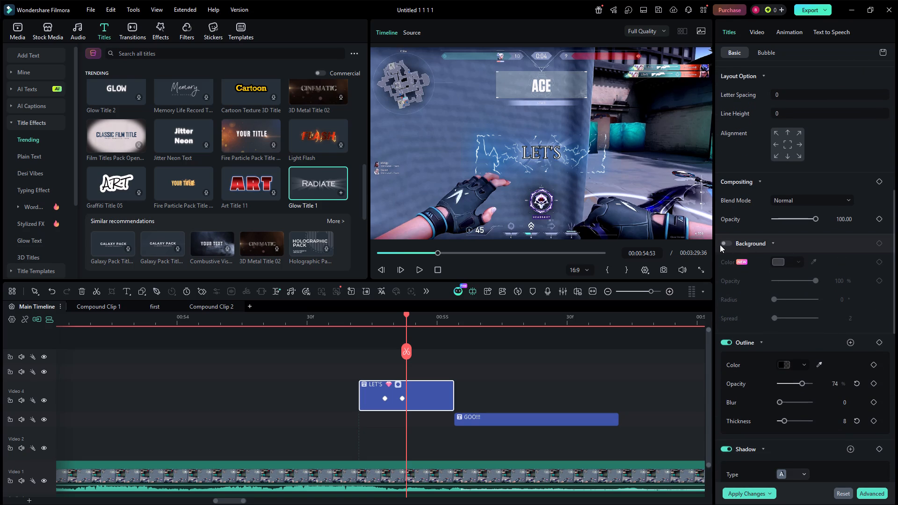
pyautogui.click(720, 245)
pyautogui.click(725, 243)
pyautogui.click(746, 243)
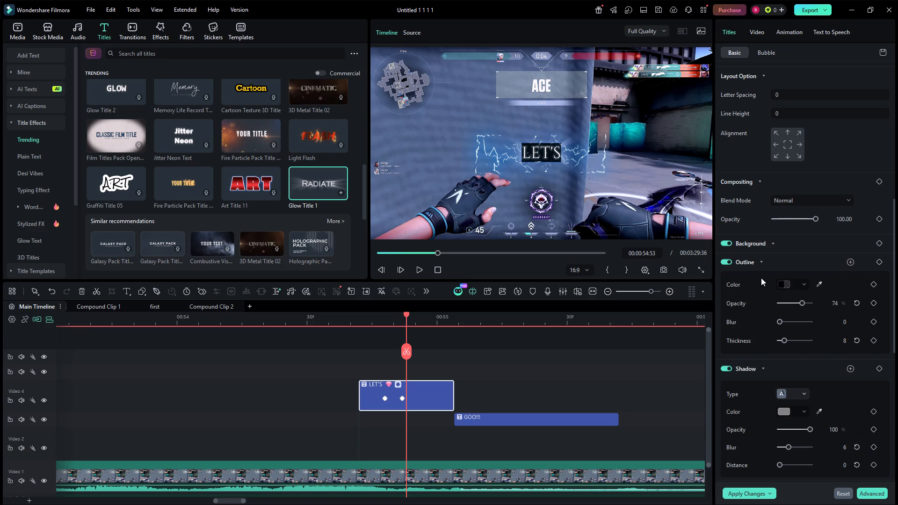
# Set the LET'S title's outline to 100% opacity, blur 10 and thickness 0.
pyautogui.moveTo(798, 300); pyautogui.dragTo(774, 306)
pyautogui.moveTo(774, 306); pyautogui.dragTo(841, 303)
pyautogui.moveTo(781, 324); pyautogui.dragTo(815, 319)
pyautogui.moveTo(780, 337); pyautogui.dragTo(799, 338)
pyautogui.moveTo(788, 342); pyautogui.dragTo(649, 340)
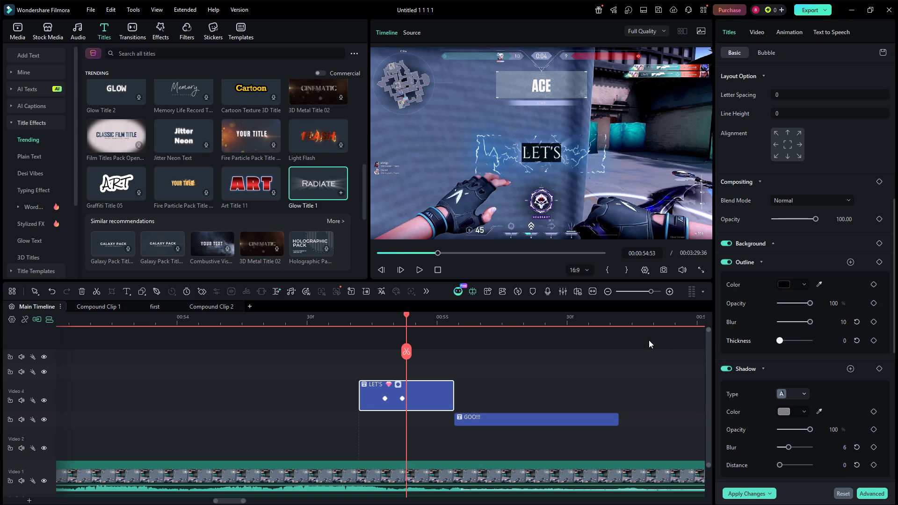
# Set the LET'S title's outline thickness to 50, trying lower opacities before restoring it to 100%.
pyautogui.moveTo(649, 340); pyautogui.dragTo(897, 354)
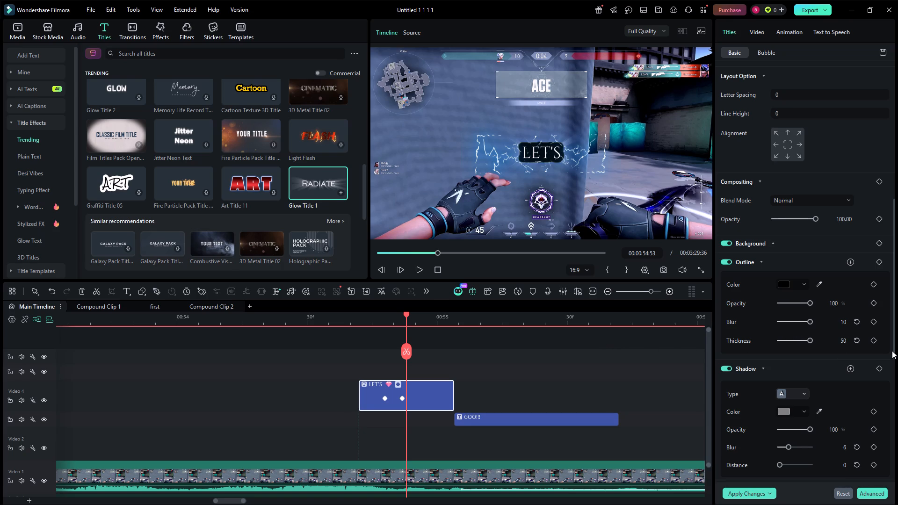
pyautogui.moveTo(804, 306); pyautogui.dragTo(796, 307)
pyautogui.moveTo(806, 303); pyautogui.dragTo(779, 303)
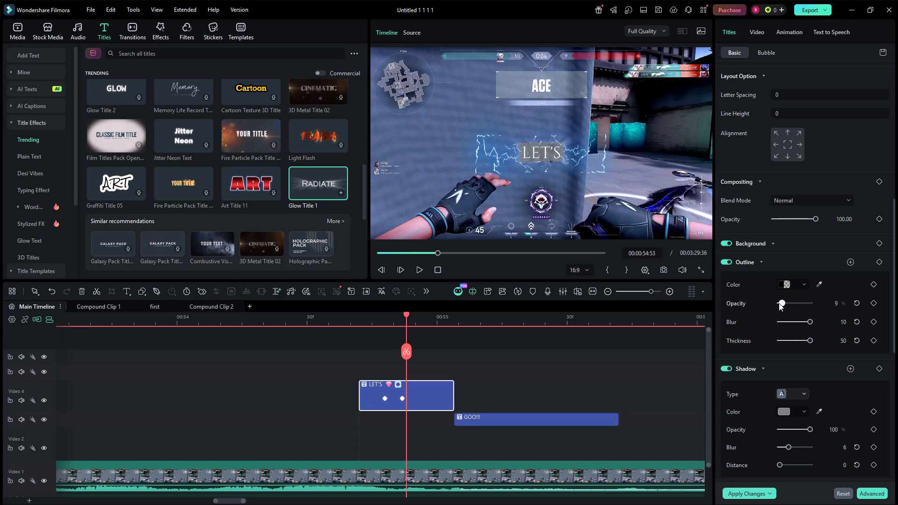
pyautogui.moveTo(779, 303); pyautogui.dragTo(807, 303)
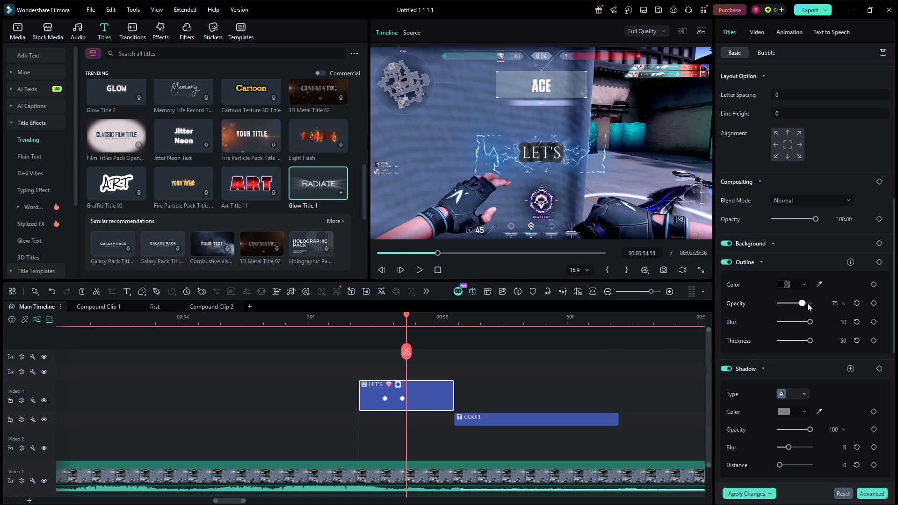
pyautogui.moveTo(807, 303); pyautogui.dragTo(811, 302)
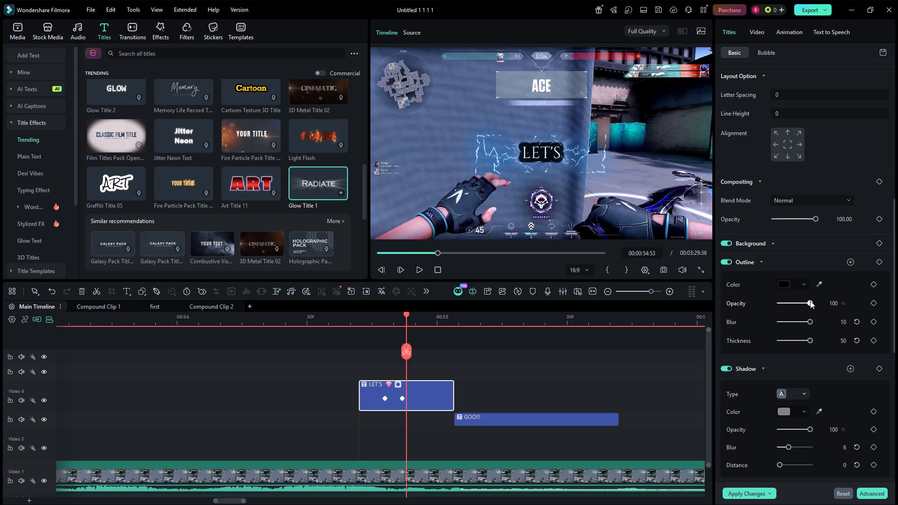
# Sample a dark blue outline colour for the LET'S title from around its lettering in the preview.
pyautogui.click(789, 286)
pyautogui.click(813, 284)
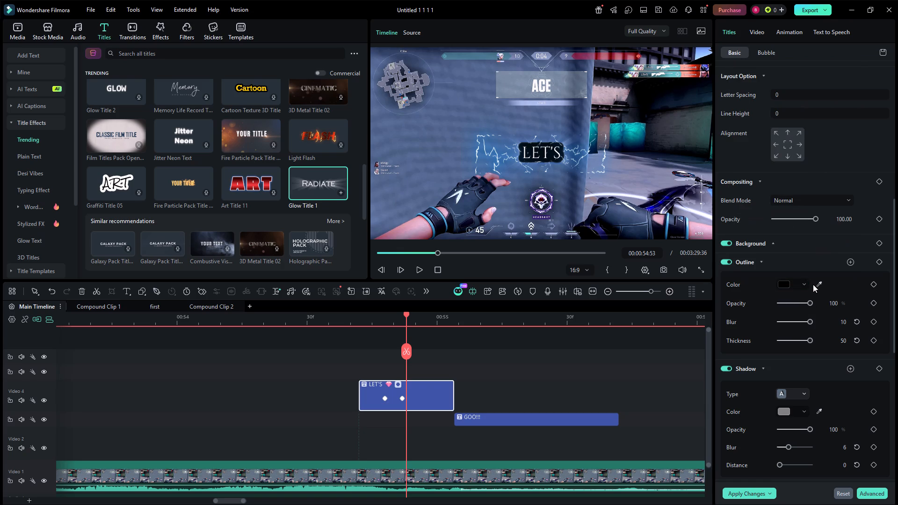
pyautogui.click(817, 284)
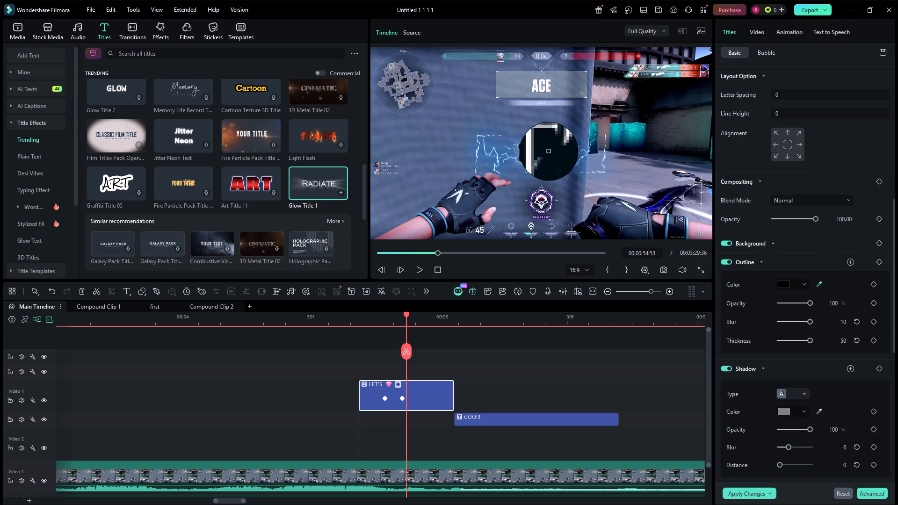
pyautogui.click(550, 150)
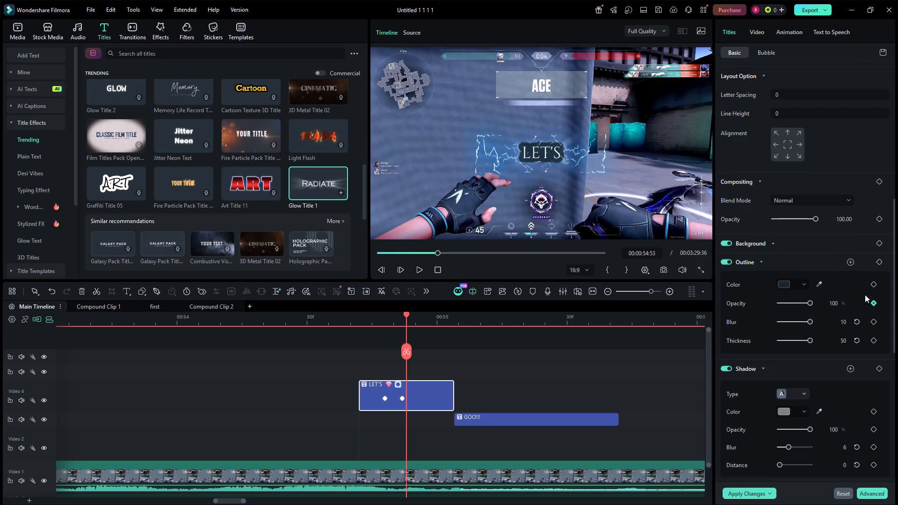
pyautogui.click(814, 281)
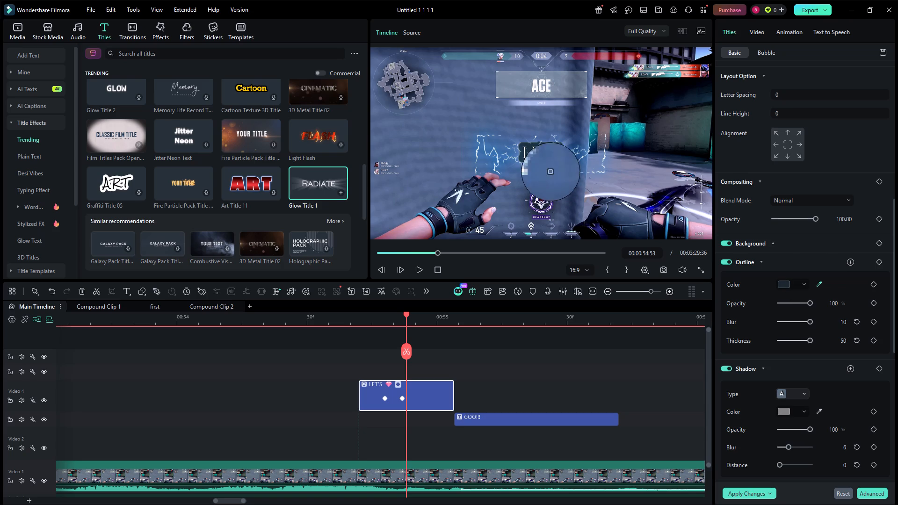
pyautogui.click(541, 154)
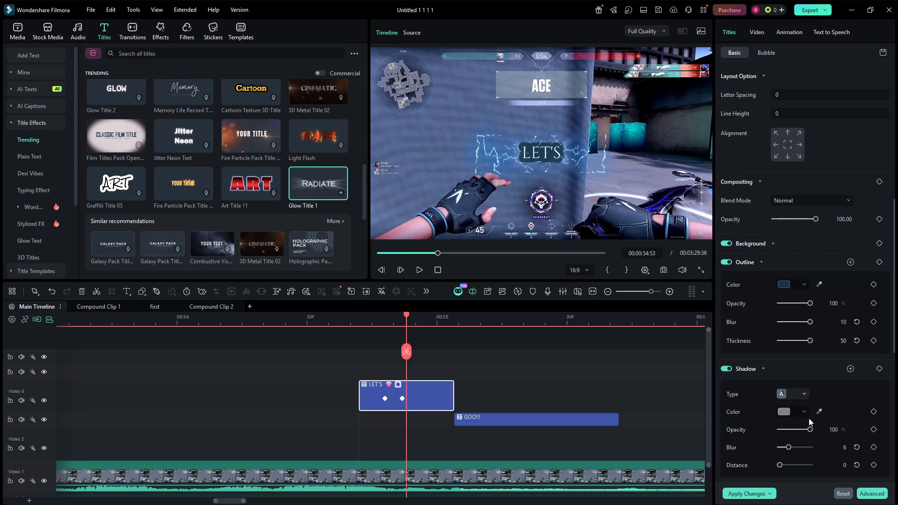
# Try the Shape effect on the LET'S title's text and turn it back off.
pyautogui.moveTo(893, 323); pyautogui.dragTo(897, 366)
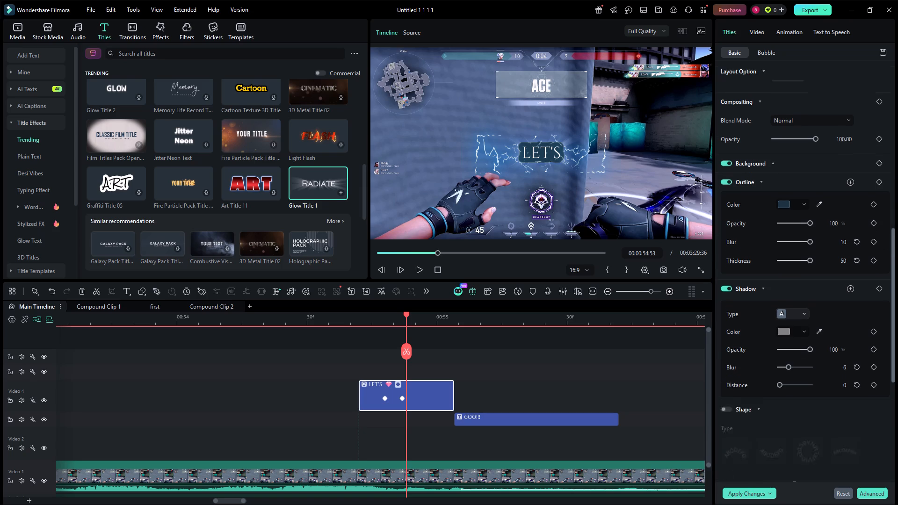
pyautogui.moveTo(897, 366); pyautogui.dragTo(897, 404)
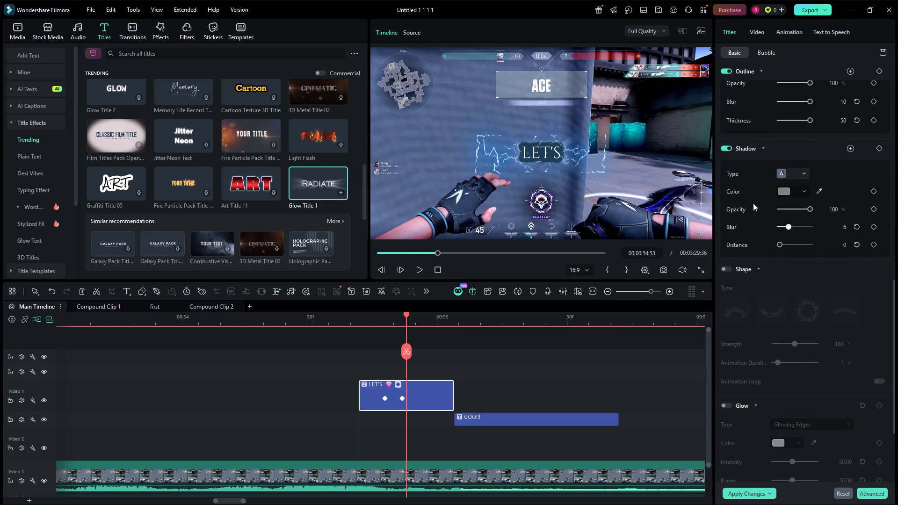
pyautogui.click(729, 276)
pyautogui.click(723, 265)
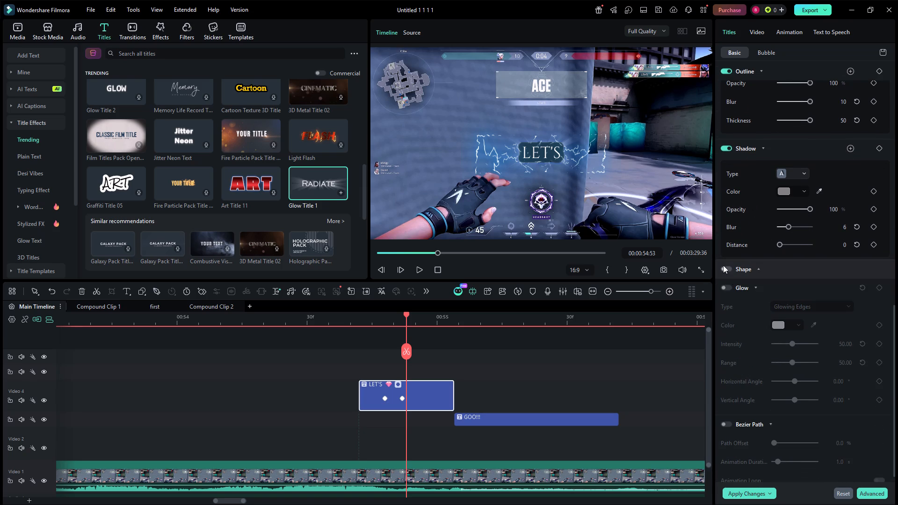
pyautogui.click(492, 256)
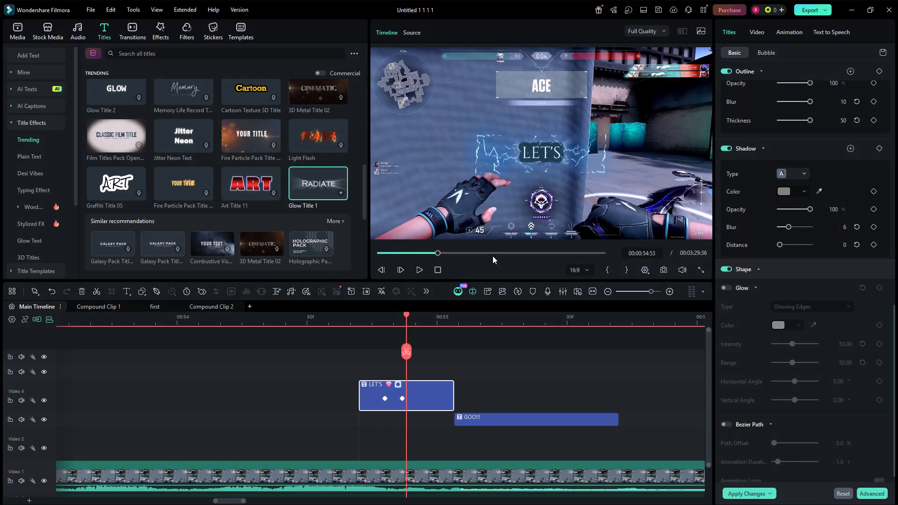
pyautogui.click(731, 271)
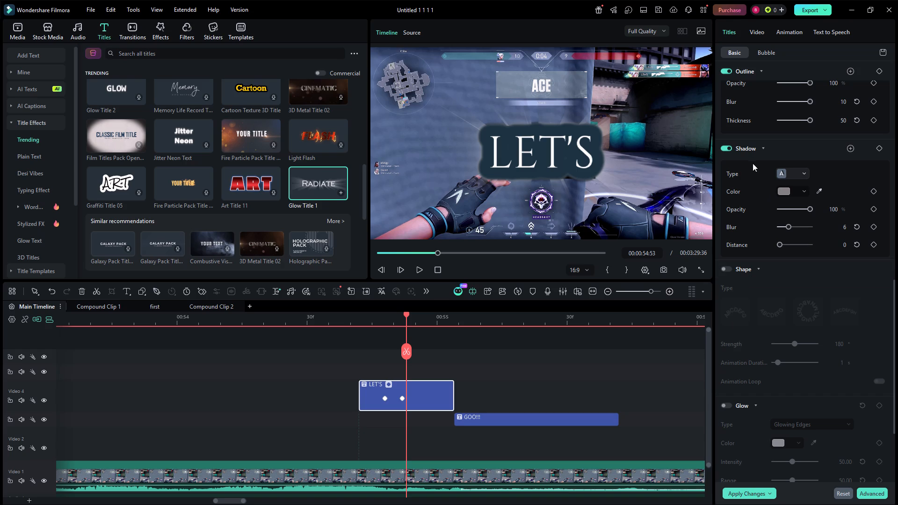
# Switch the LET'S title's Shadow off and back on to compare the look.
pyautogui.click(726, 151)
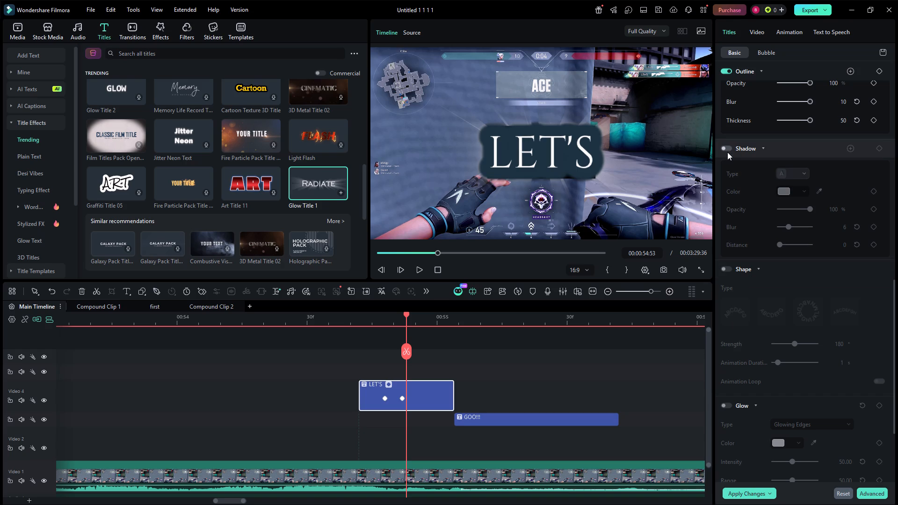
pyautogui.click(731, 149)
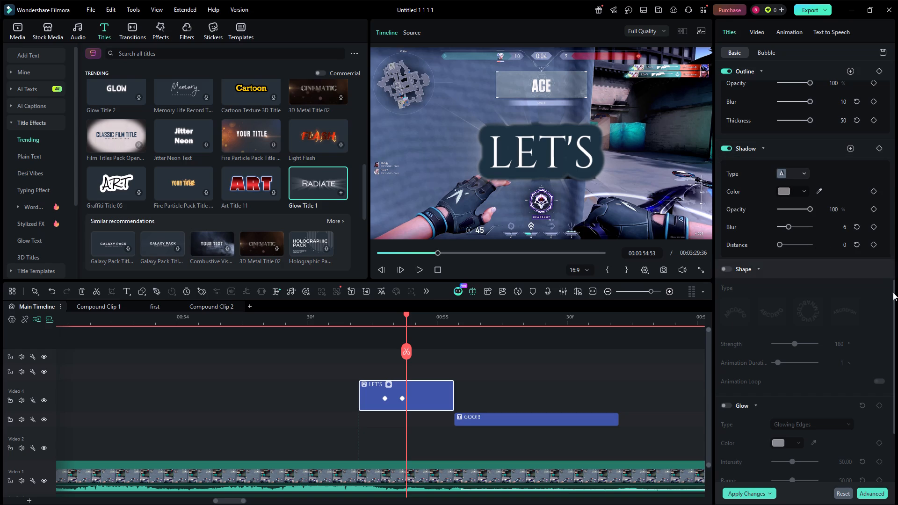
# Turn off the Outline for the LET'S title's text.
pyautogui.moveTo(894, 322); pyautogui.dragTo(874, 264)
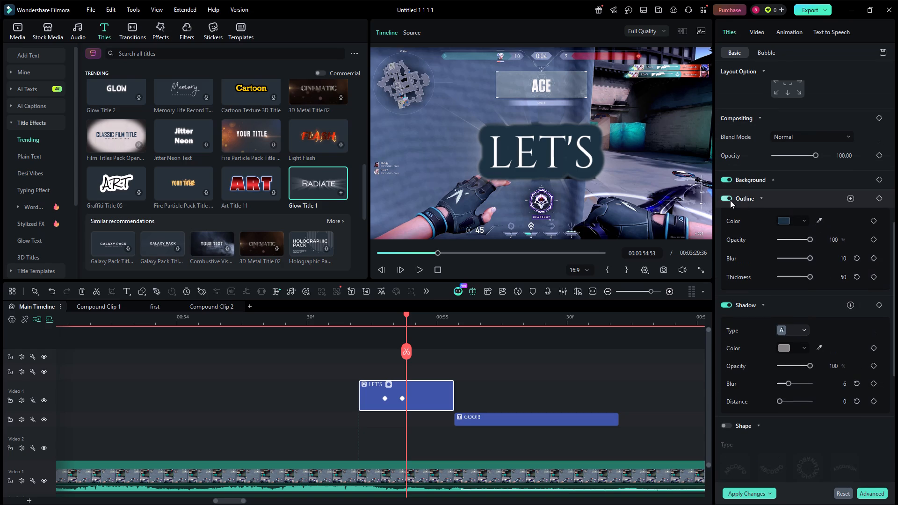
pyautogui.click(730, 200)
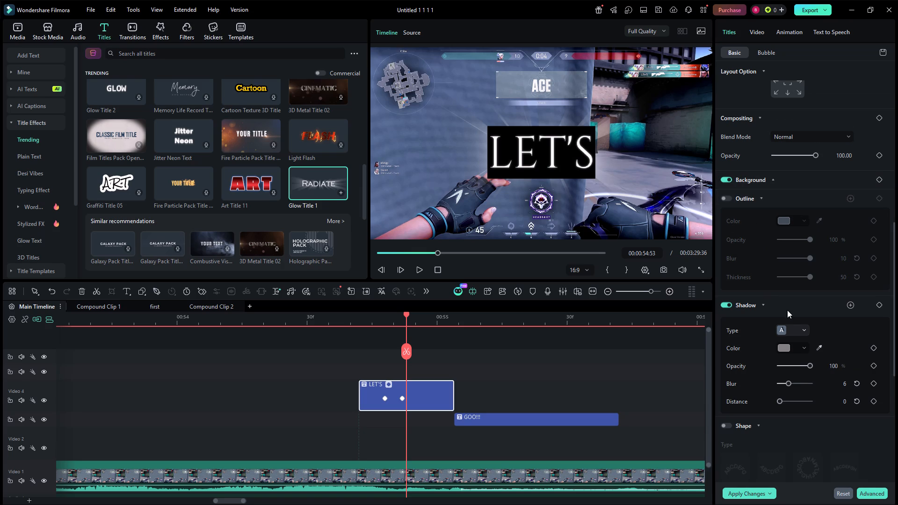
# Review the LET'S title's text settings and scrub through its clip to examine the look, ending at 00:00:54:54.
pyautogui.moveTo(893, 285); pyautogui.dragTo(891, 239)
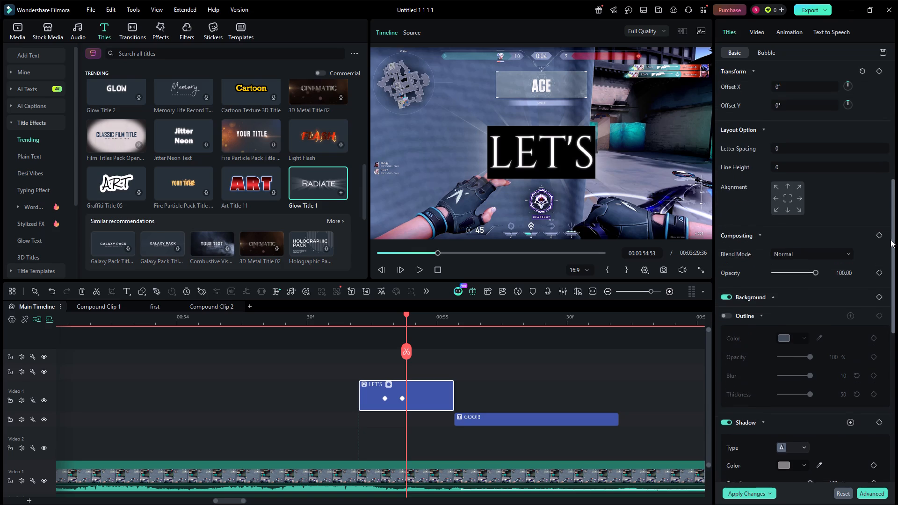
pyautogui.moveTo(891, 239); pyautogui.dragTo(888, 171)
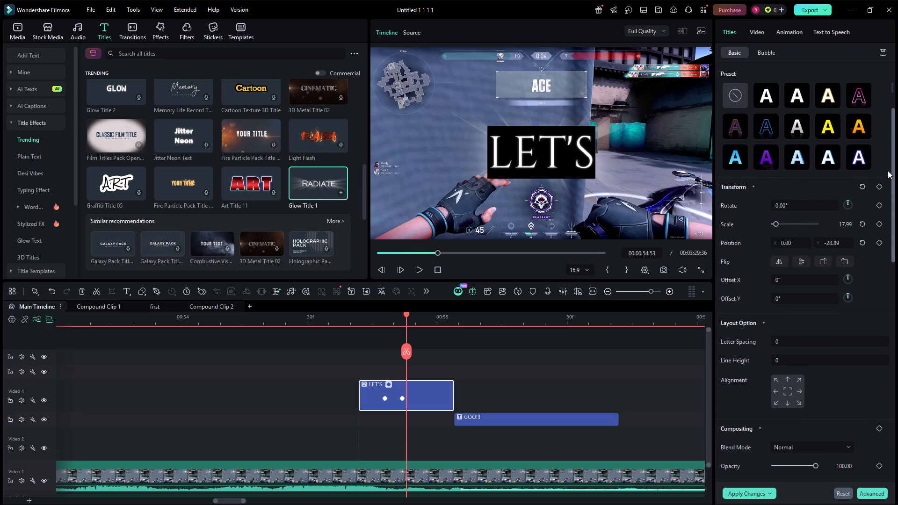
pyautogui.moveTo(888, 171); pyautogui.dragTo(896, 273)
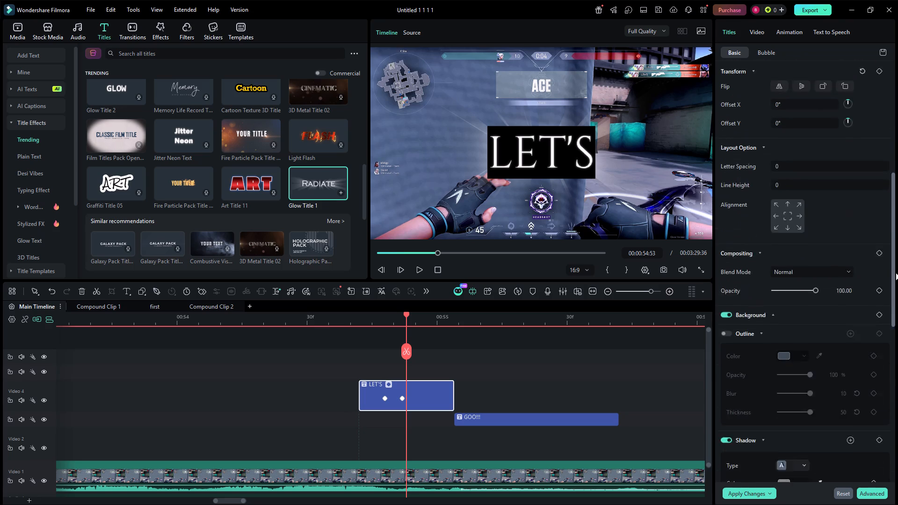
pyautogui.moveTo(896, 273); pyautogui.dragTo(893, 330)
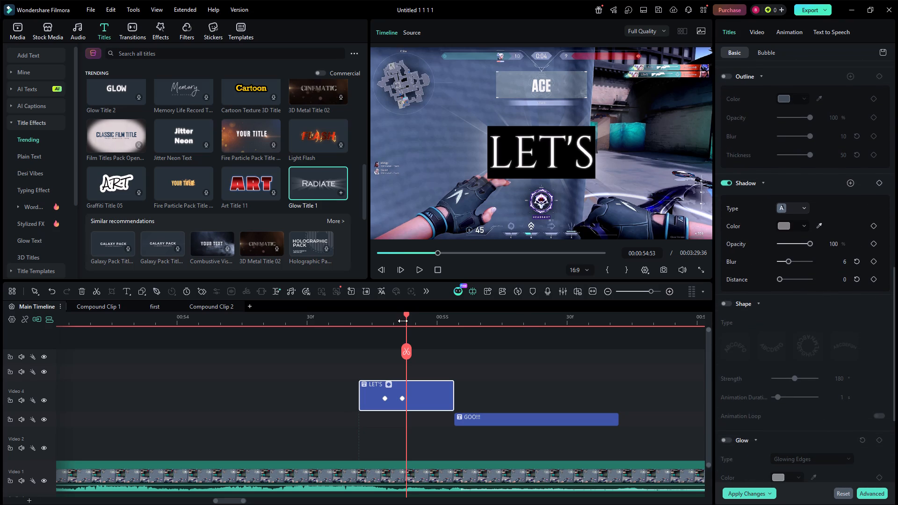
pyautogui.click(403, 321)
pyautogui.moveTo(405, 319); pyautogui.dragTo(398, 320)
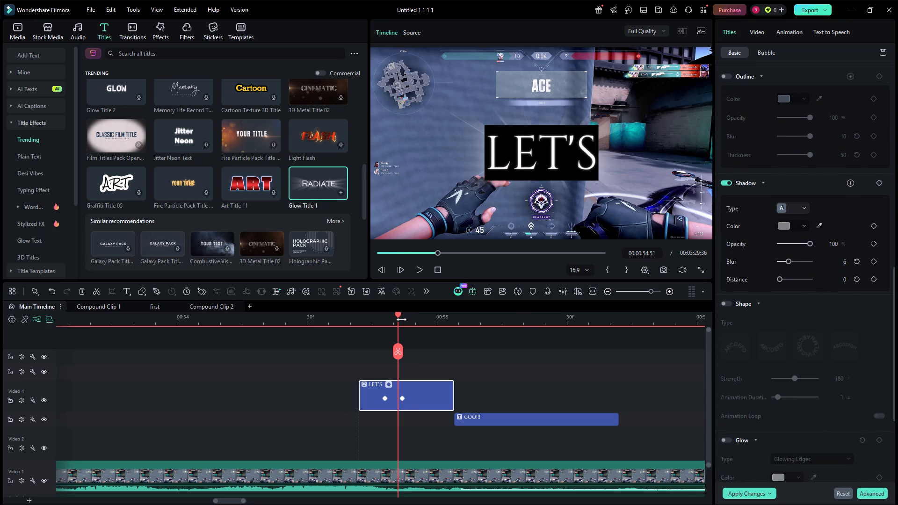
pyautogui.moveTo(398, 319); pyautogui.dragTo(347, 332)
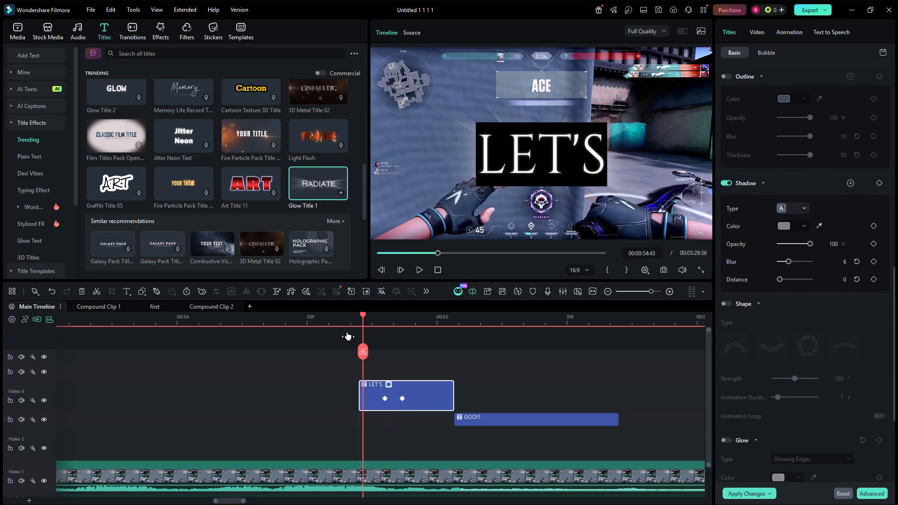
pyautogui.moveTo(347, 332); pyautogui.dragTo(438, 324)
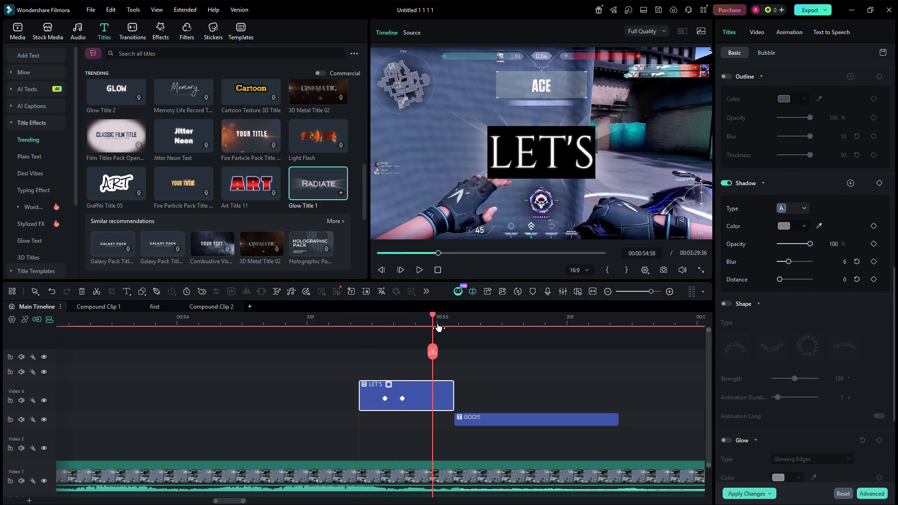
pyautogui.moveTo(438, 324); pyautogui.dragTo(412, 347)
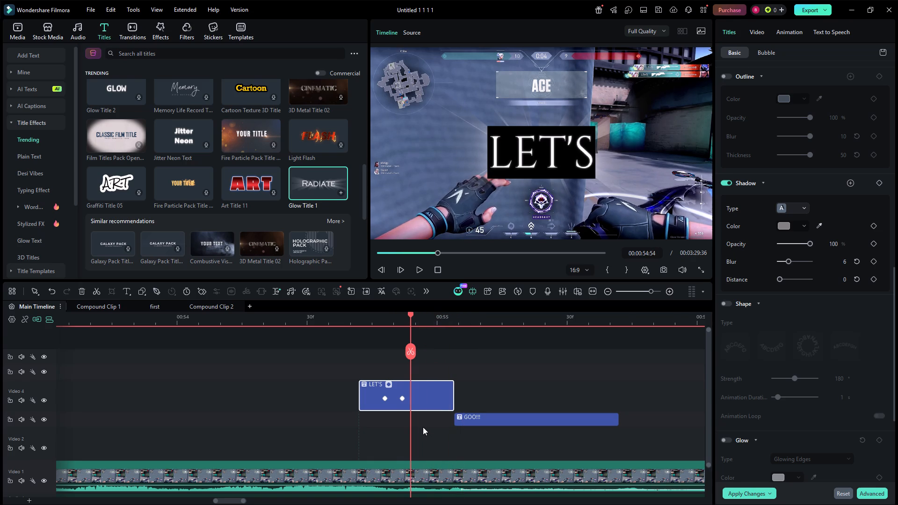
# Apply the Single-word Enlargement entrance animation to the LET'S title and scrub through its clip to check the motion.
pyautogui.click(425, 406)
pyautogui.click(797, 28)
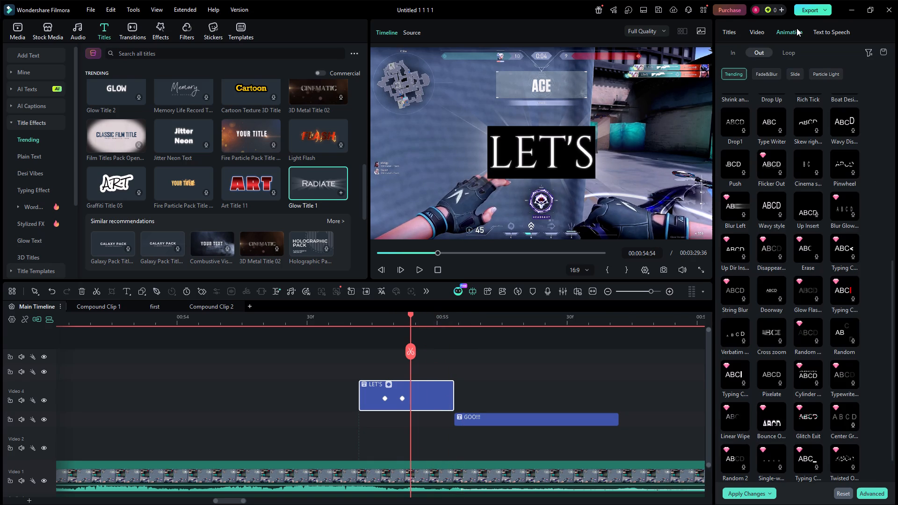
pyautogui.click(734, 56)
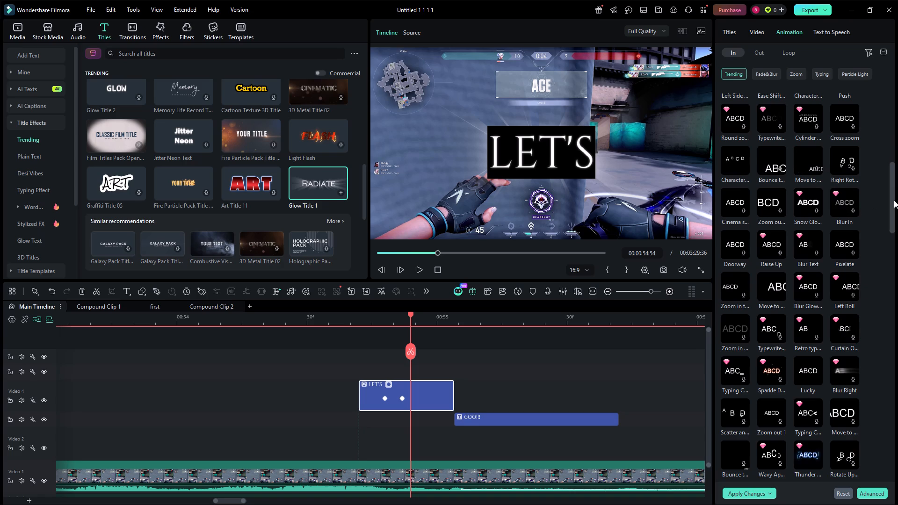
pyautogui.moveTo(894, 200); pyautogui.dragTo(889, 133)
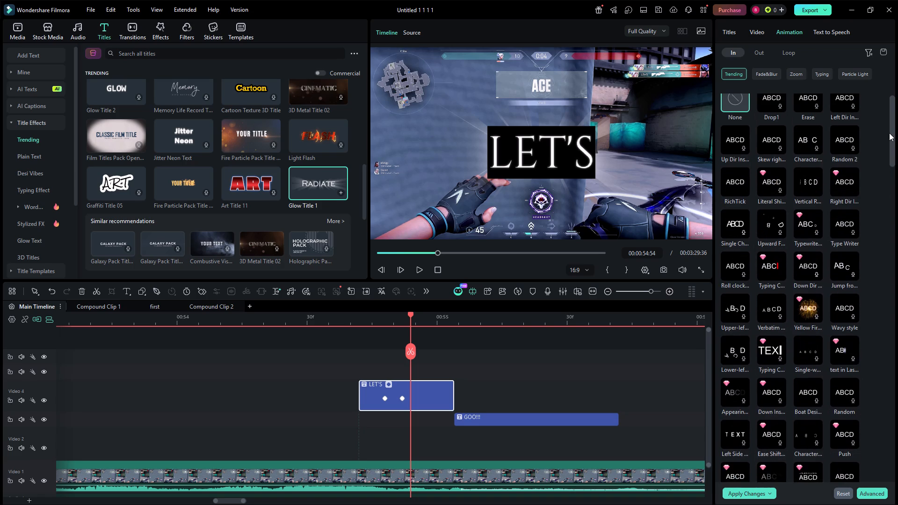
pyautogui.moveTo(889, 133); pyautogui.dragTo(889, 131)
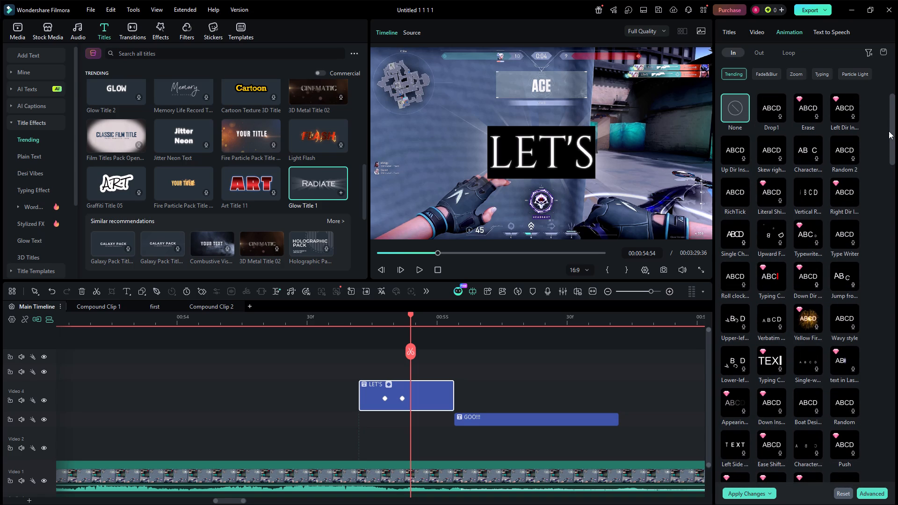
pyautogui.moveTo(889, 131); pyautogui.dragTo(891, 160)
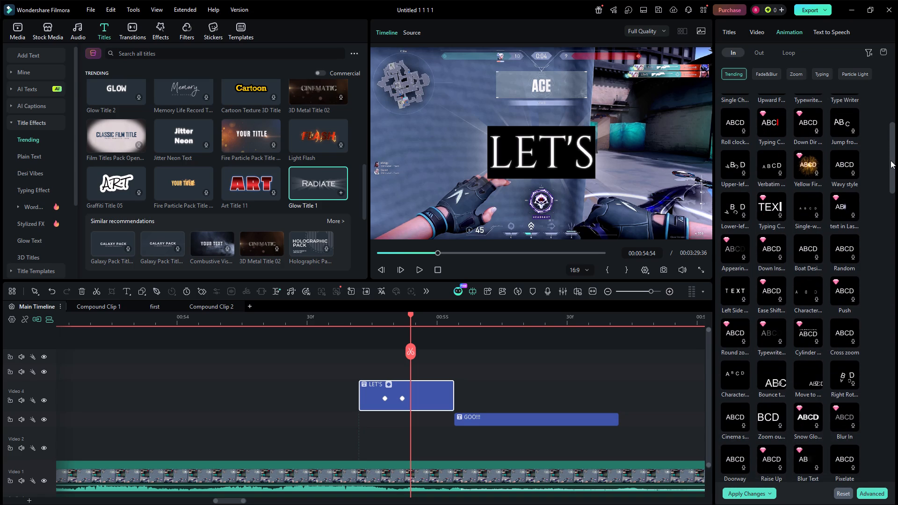
pyautogui.click(811, 203)
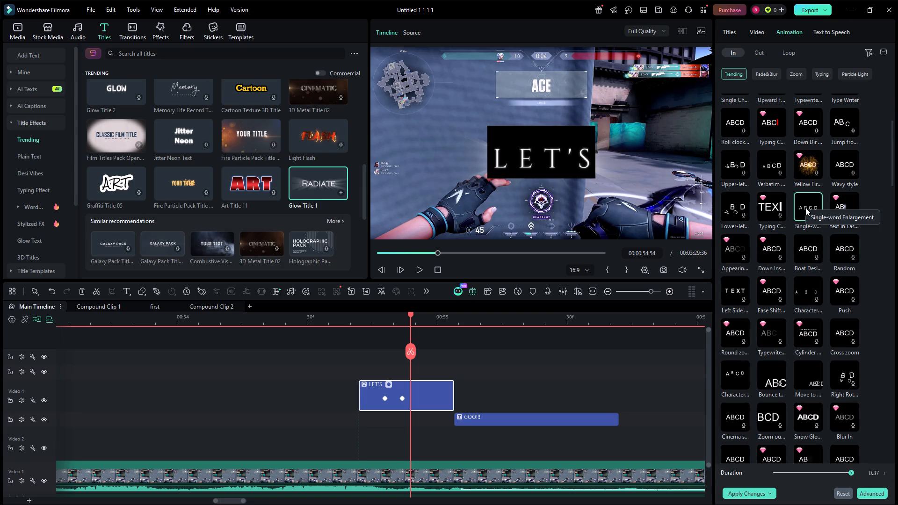
pyautogui.click(515, 379)
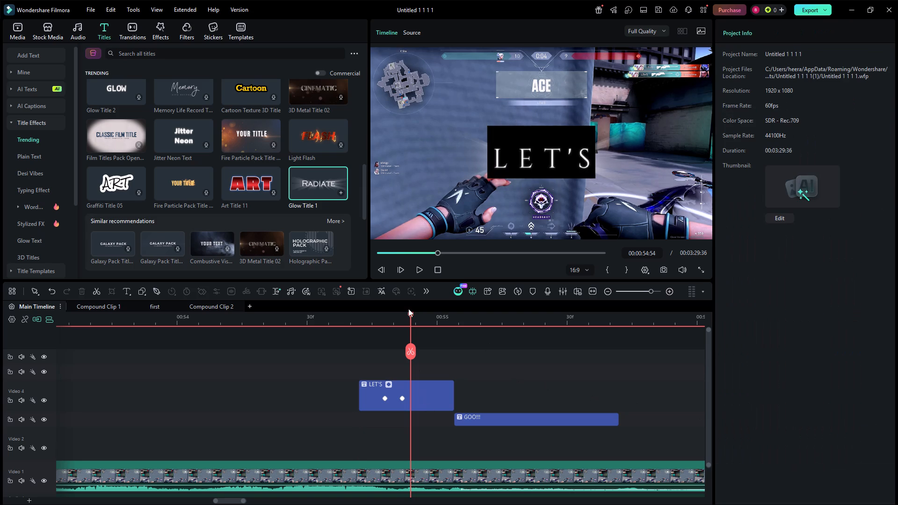
pyautogui.moveTo(411, 323); pyautogui.dragTo(356, 330)
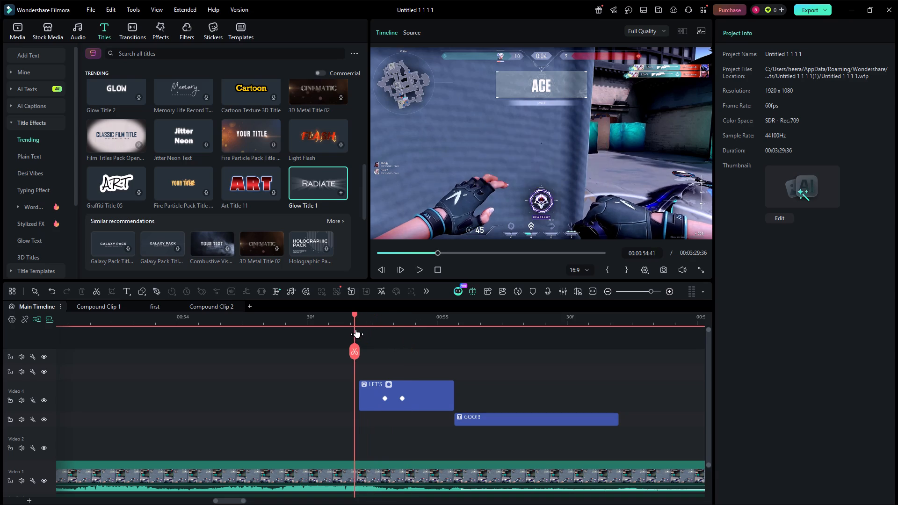
pyautogui.moveTo(356, 330); pyautogui.dragTo(398, 323)
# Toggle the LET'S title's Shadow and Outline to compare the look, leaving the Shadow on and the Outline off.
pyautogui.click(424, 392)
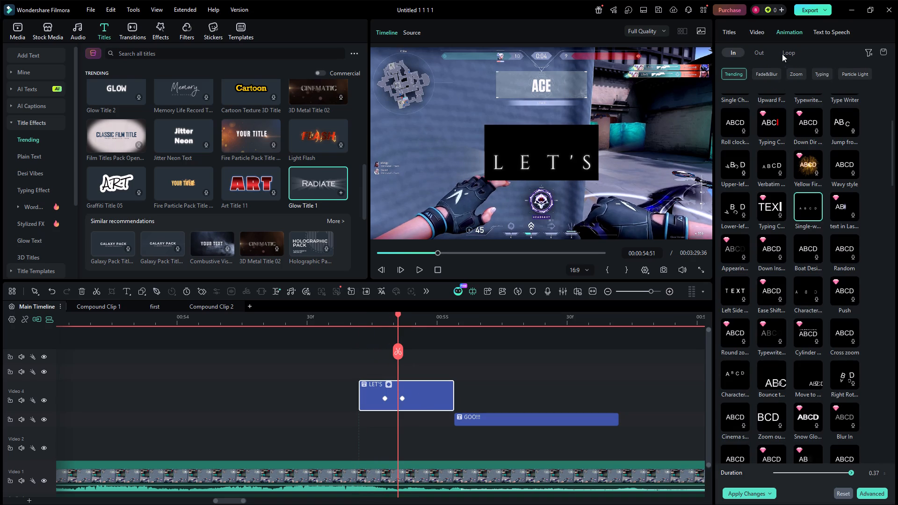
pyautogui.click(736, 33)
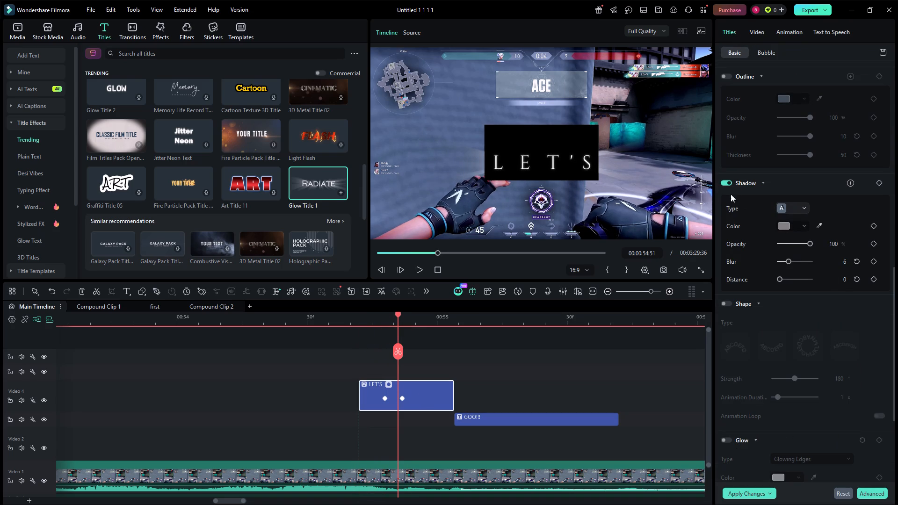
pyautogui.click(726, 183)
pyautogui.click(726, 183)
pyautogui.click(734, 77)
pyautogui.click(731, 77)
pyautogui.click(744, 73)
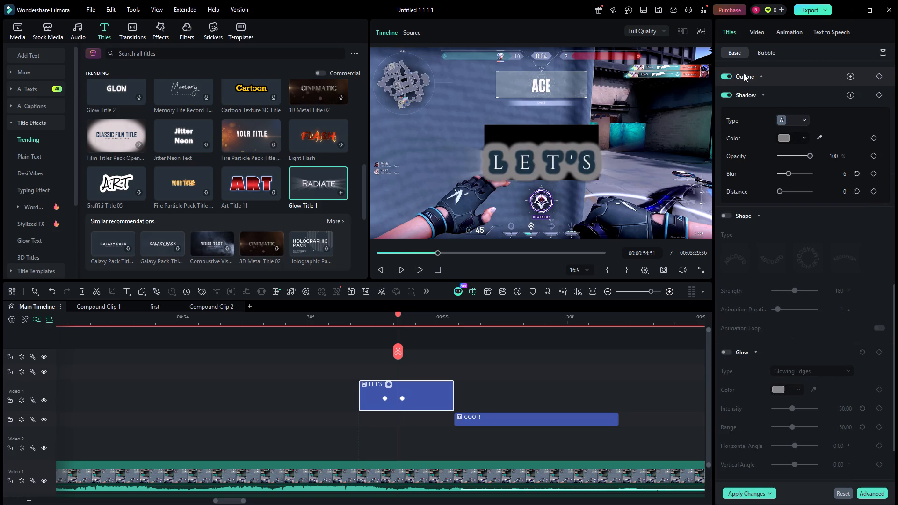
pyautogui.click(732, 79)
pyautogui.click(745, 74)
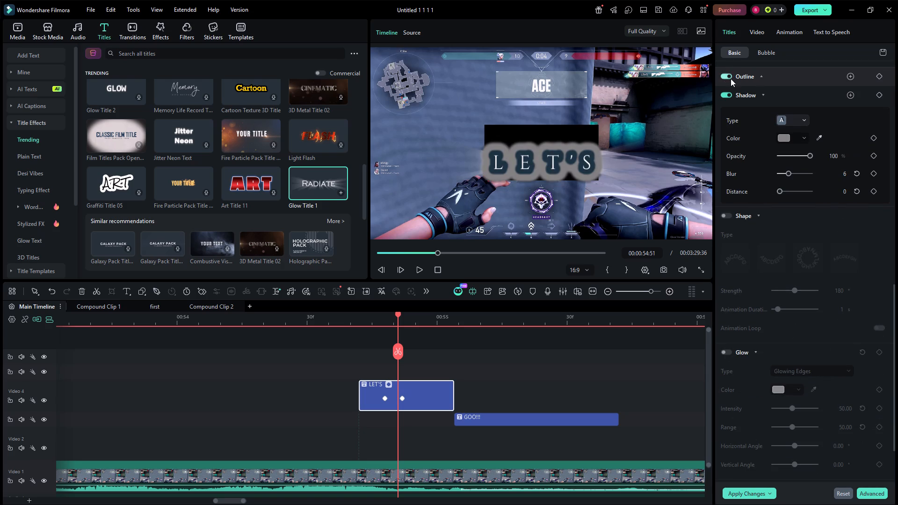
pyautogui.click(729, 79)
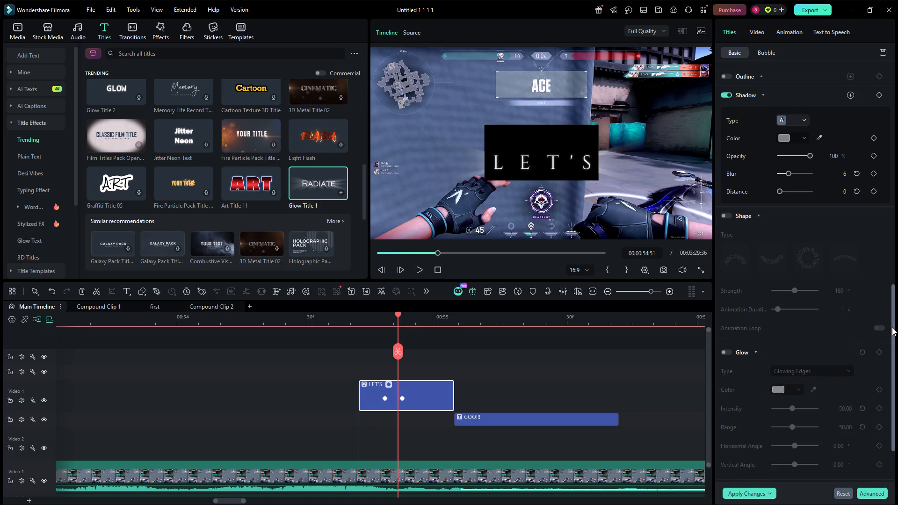
# Apply the white text preset, second after the no-style option in the first row, to the LET'S title.
pyautogui.moveTo(892, 327); pyautogui.dragTo(886, 159)
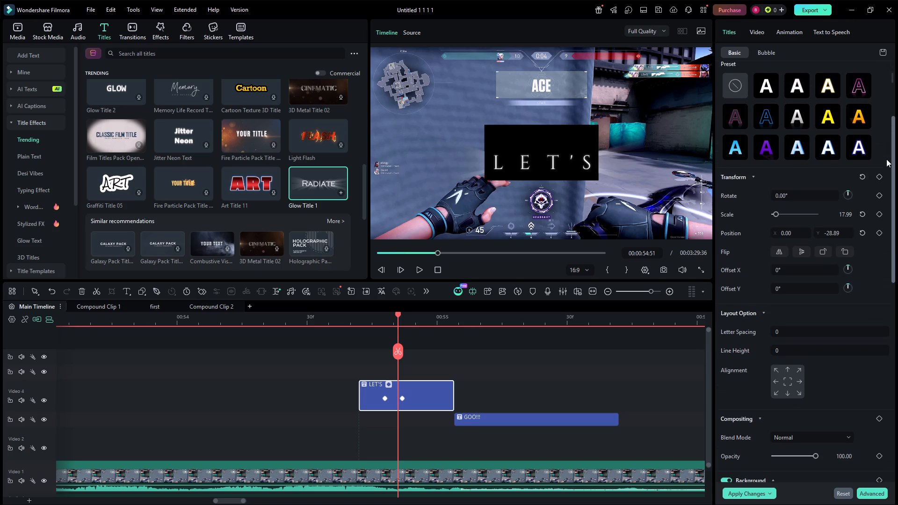
pyautogui.moveTo(886, 159); pyautogui.dragTo(889, 93)
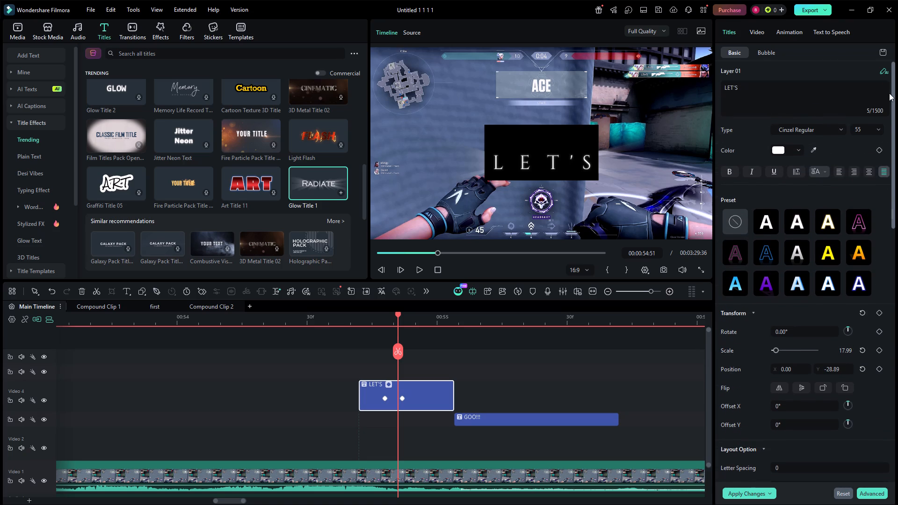
pyautogui.moveTo(889, 93); pyautogui.dragTo(897, 129)
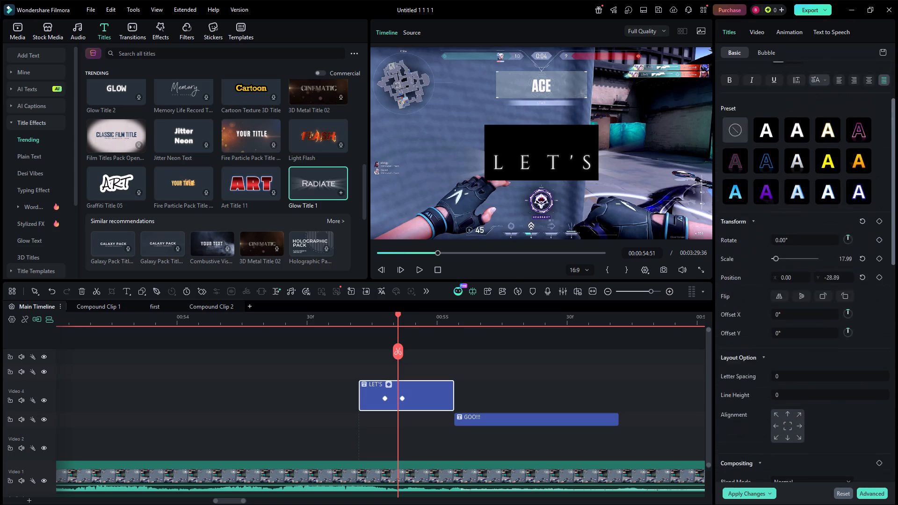
pyautogui.moveTo(897, 129); pyautogui.dragTo(897, 106)
pyautogui.click(792, 222)
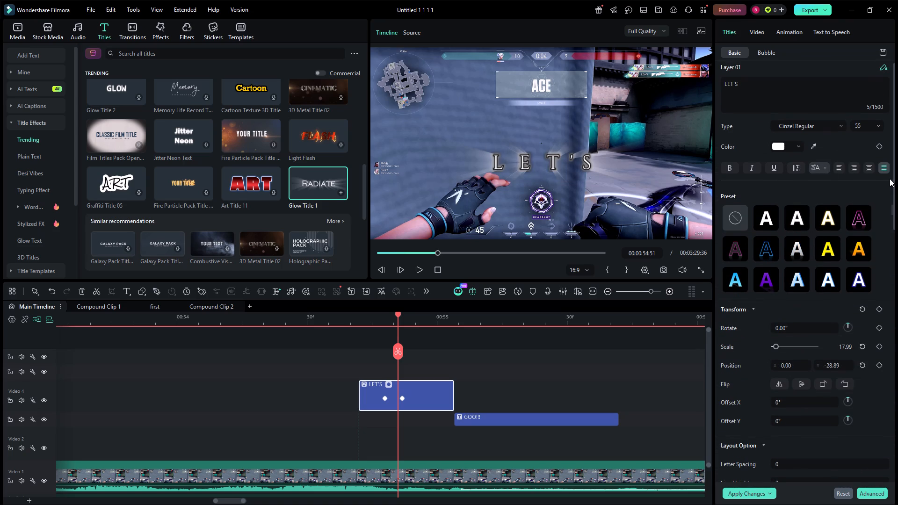
# Set the LET'S title's Shadow to blur 20, distance 0 and colour #000000.
pyautogui.moveTo(892, 195); pyautogui.dragTo(897, 328)
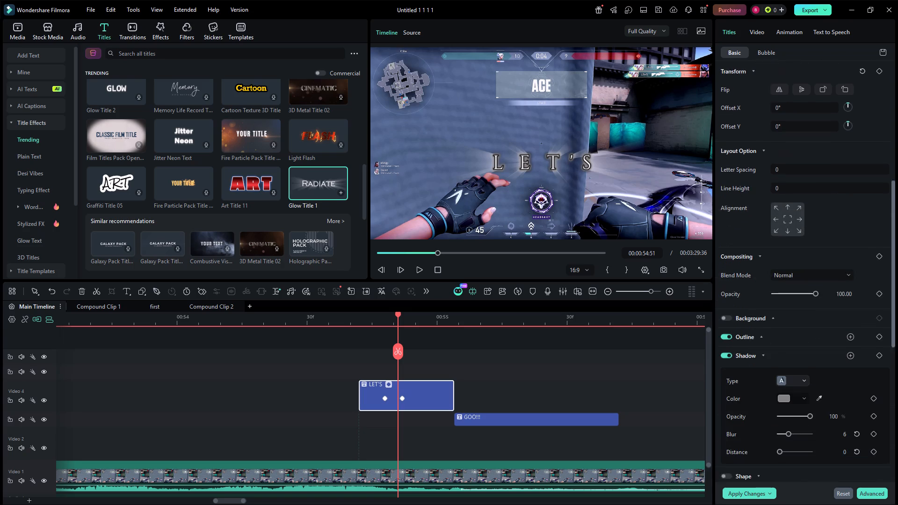
pyautogui.moveTo(897, 328); pyautogui.dragTo(897, 378)
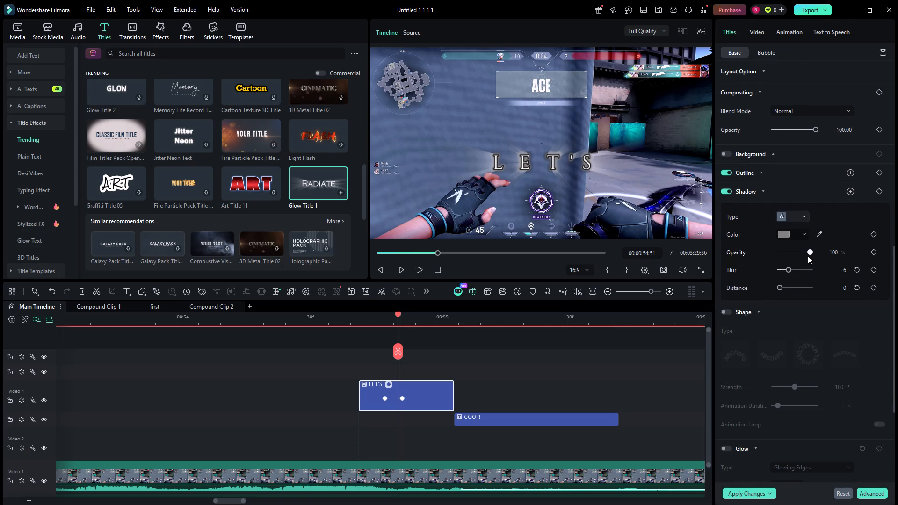
pyautogui.moveTo(790, 271); pyautogui.dragTo(814, 264)
pyautogui.moveTo(782, 285); pyautogui.dragTo(785, 290)
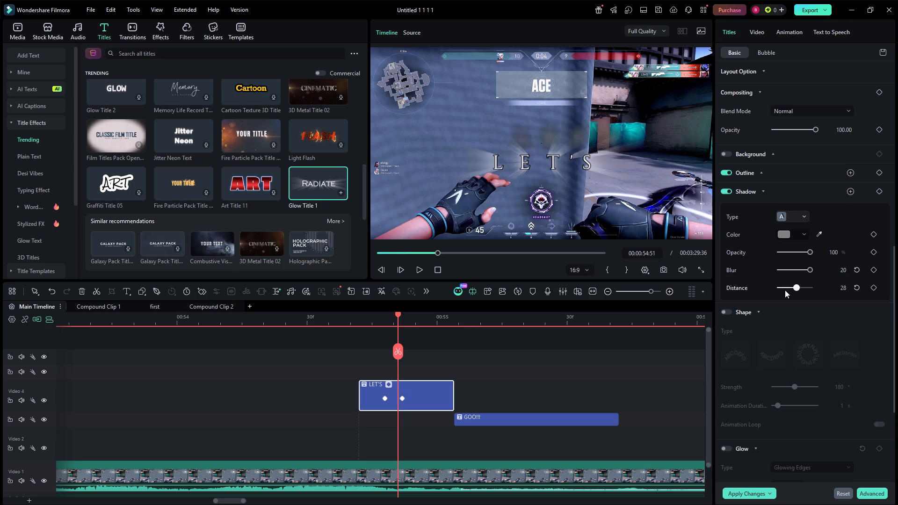
pyautogui.moveTo(785, 290); pyautogui.dragTo(777, 291)
pyautogui.click(782, 233)
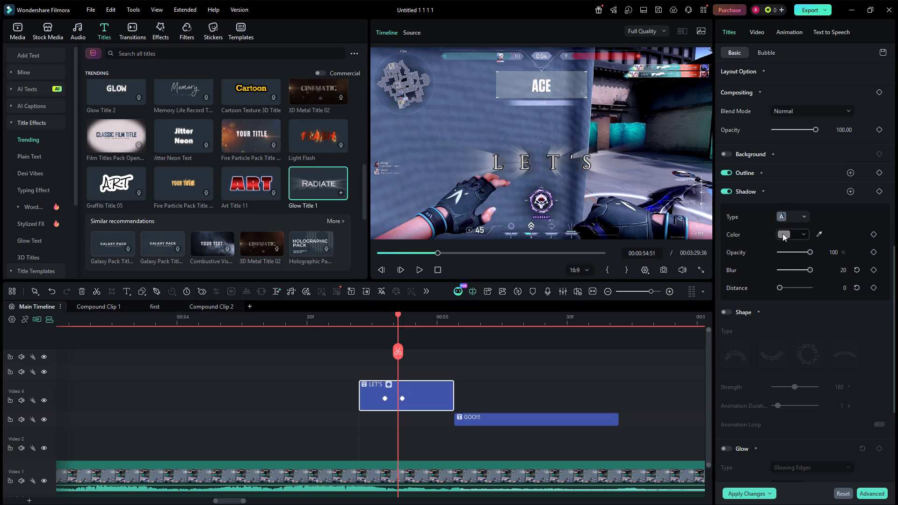
pyautogui.moveTo(789, 331); pyautogui.dragTo(781, 404)
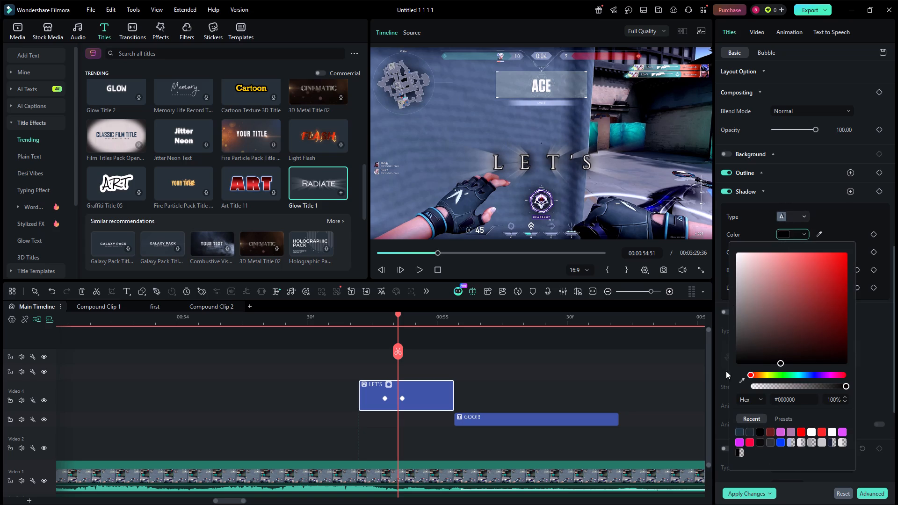
pyautogui.click(719, 367)
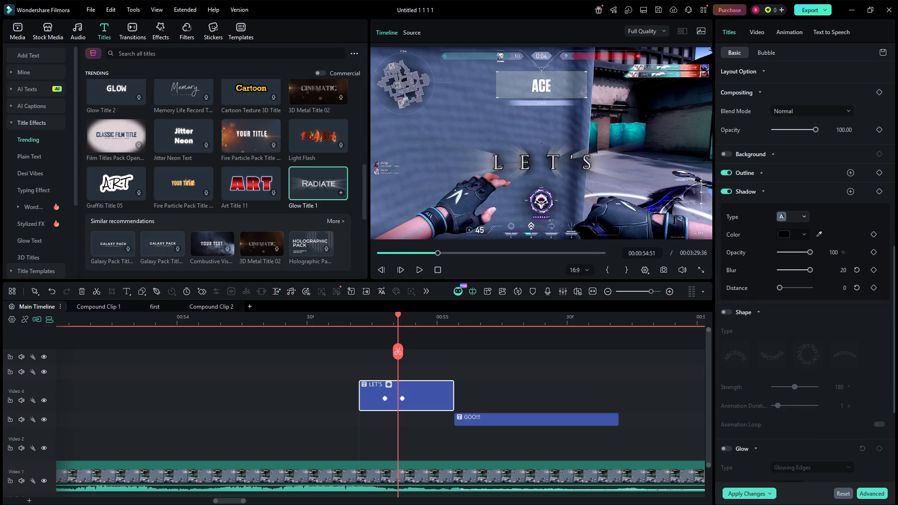
# Turn on the LET'S title's Glow in white #FFFFFF, with intensity 43 and range 100.
pyautogui.moveTo(891, 383); pyautogui.dragTo(895, 465)
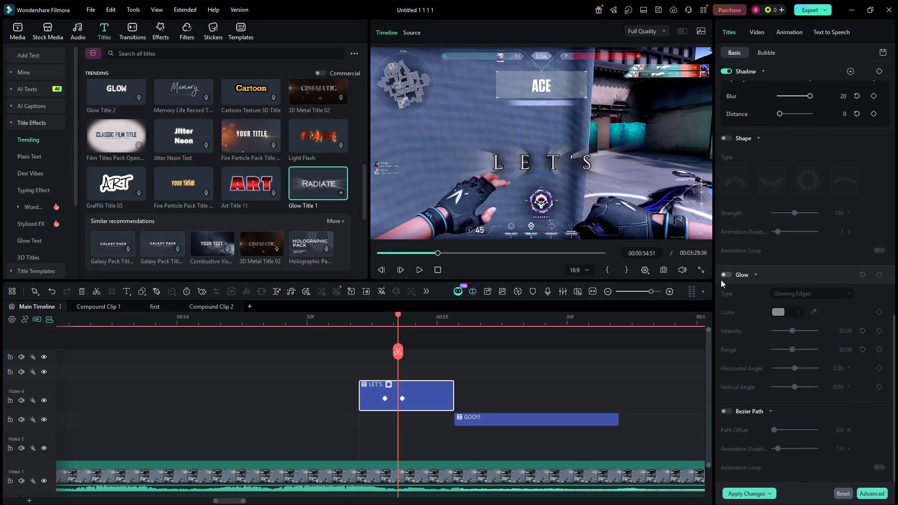
pyautogui.click(726, 277)
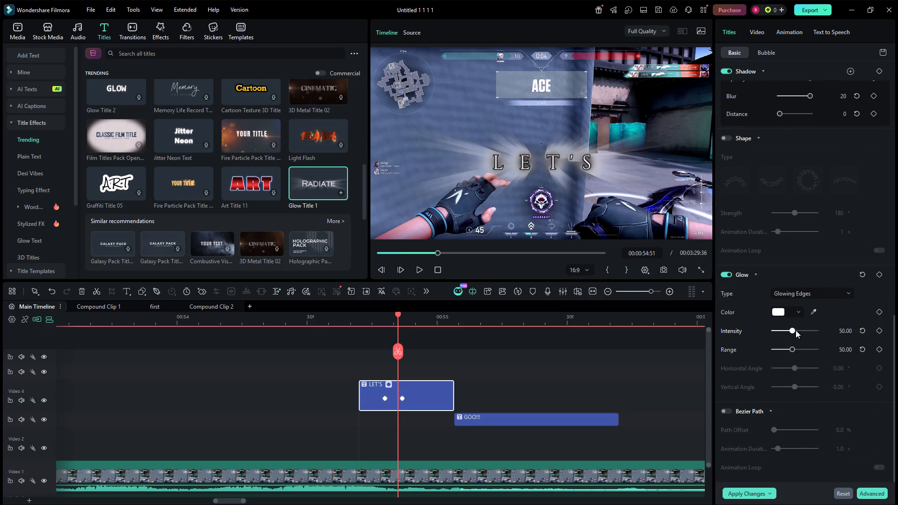
pyautogui.moveTo(796, 330); pyautogui.dragTo(798, 336)
pyautogui.click(792, 311)
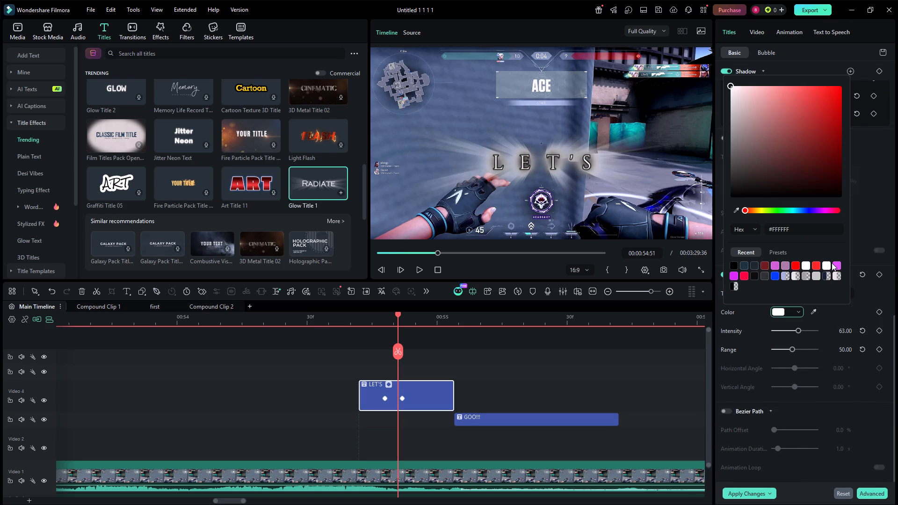
pyautogui.click(829, 263)
pyautogui.tripleClick(805, 264)
pyautogui.click(743, 330)
pyautogui.moveTo(798, 332); pyautogui.dragTo(801, 332)
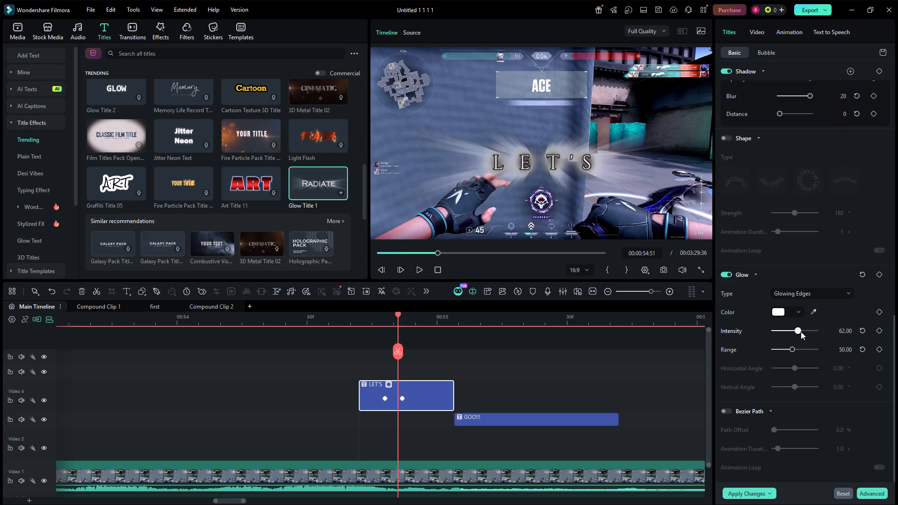
pyautogui.moveTo(801, 332); pyautogui.dragTo(791, 329)
pyautogui.moveTo(791, 329); pyautogui.dragTo(789, 330)
pyautogui.moveTo(789, 350); pyautogui.dragTo(827, 347)
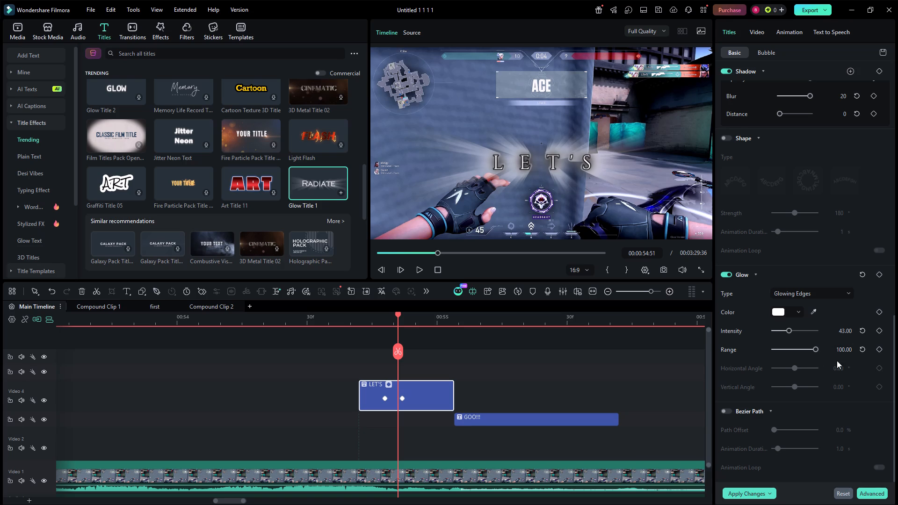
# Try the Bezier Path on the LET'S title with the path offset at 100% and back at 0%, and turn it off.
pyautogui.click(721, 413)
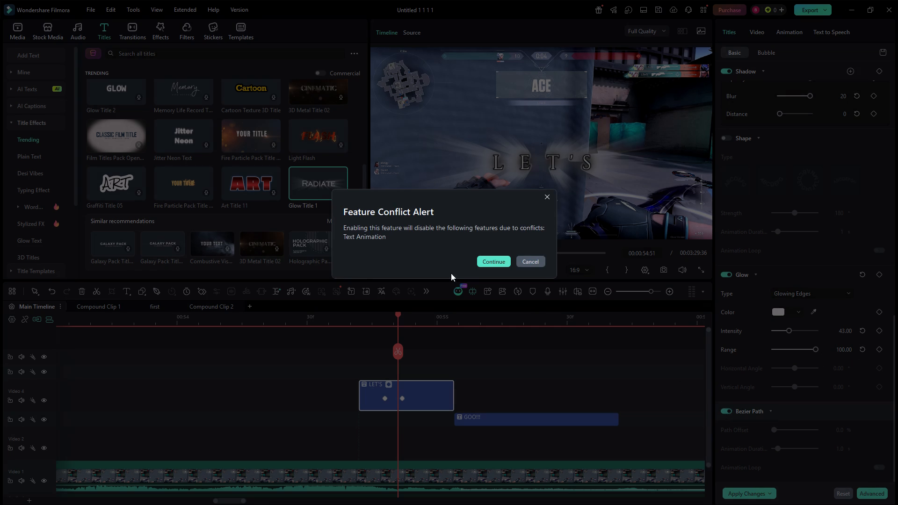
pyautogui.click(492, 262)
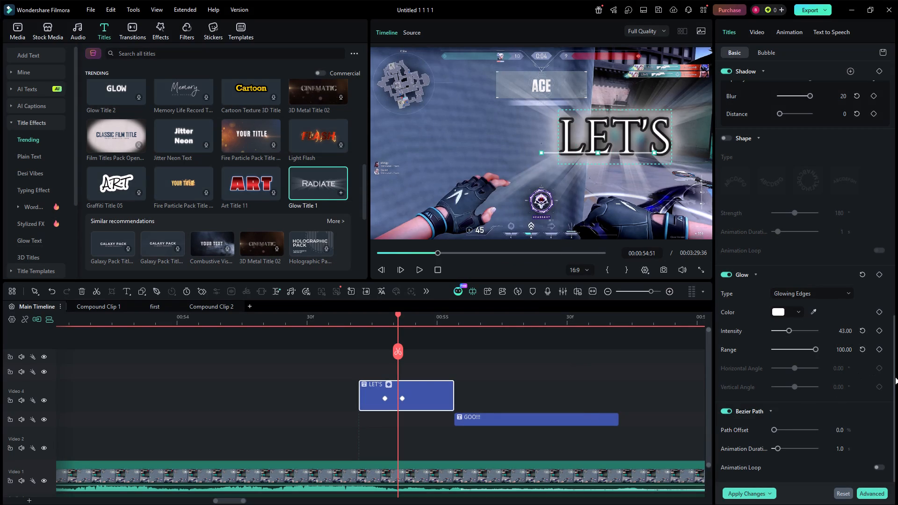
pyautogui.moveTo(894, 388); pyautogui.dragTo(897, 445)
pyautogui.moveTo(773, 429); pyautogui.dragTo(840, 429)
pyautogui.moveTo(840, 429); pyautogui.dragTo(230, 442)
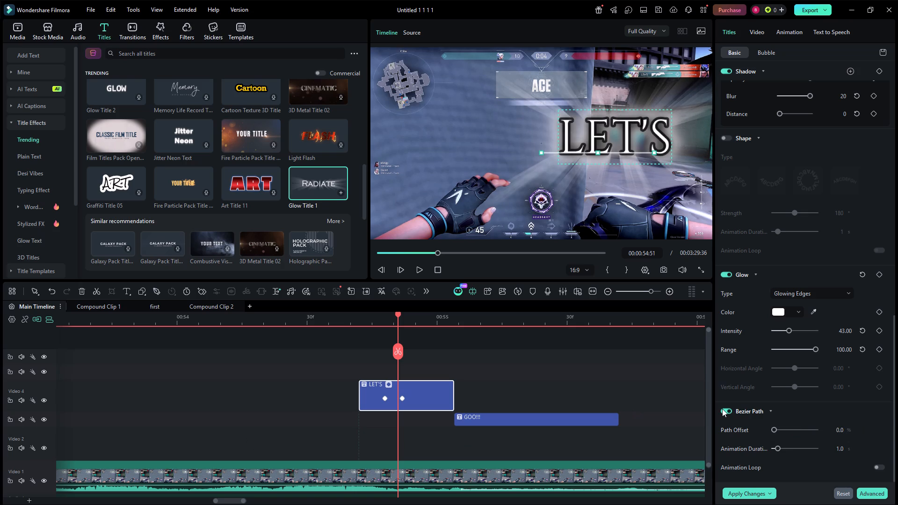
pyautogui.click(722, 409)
# Scrub through the LET'S clip's opening and reapply the Single-word Enlargement entrance animation to the title.
pyautogui.click(516, 370)
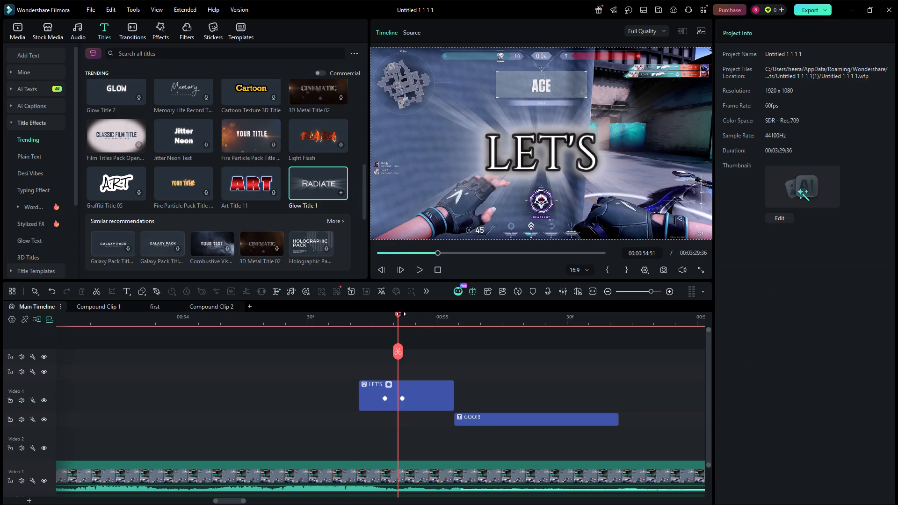
pyautogui.moveTo(398, 321); pyautogui.dragTo(394, 329)
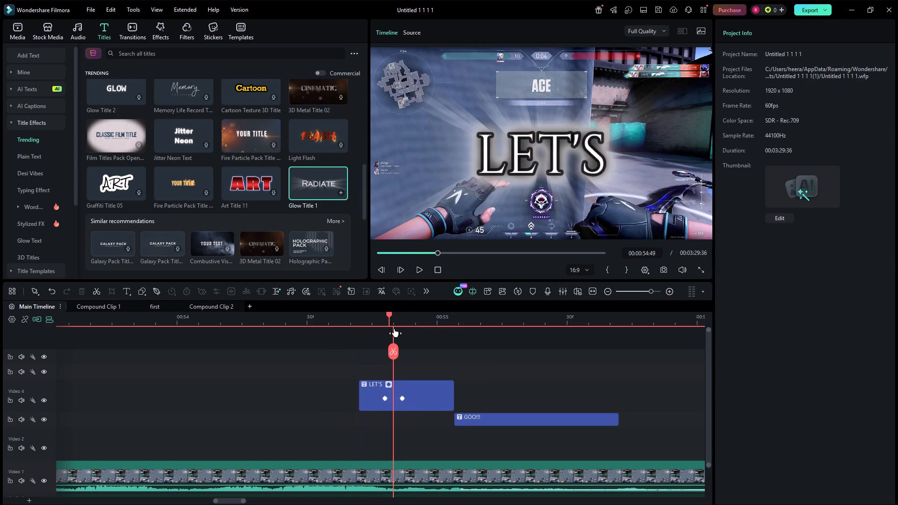
pyautogui.moveTo(394, 329); pyautogui.dragTo(364, 341)
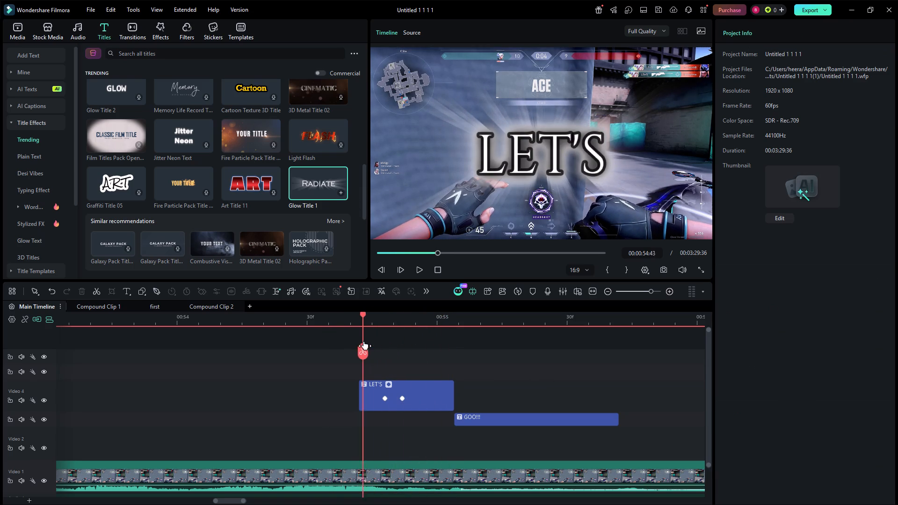
pyautogui.moveTo(364, 341); pyautogui.dragTo(367, 357)
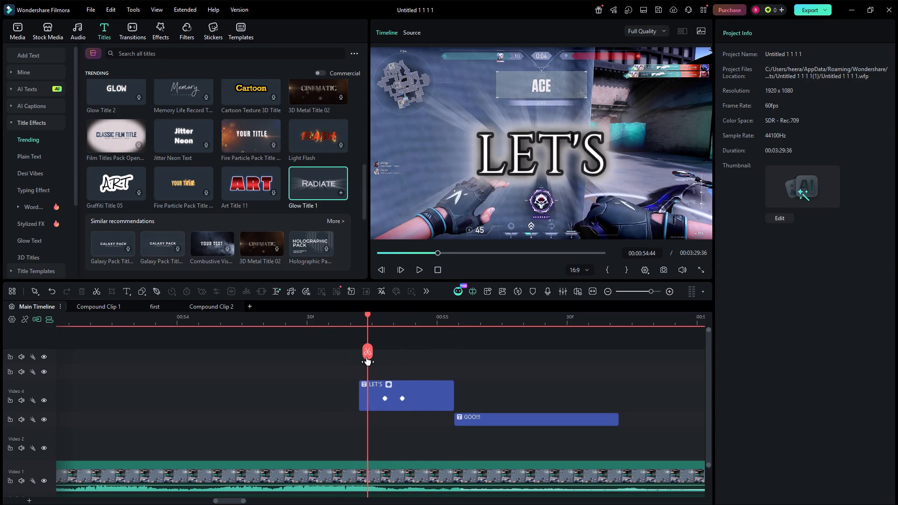
pyautogui.moveTo(367, 357); pyautogui.dragTo(362, 359)
pyautogui.click(364, 392)
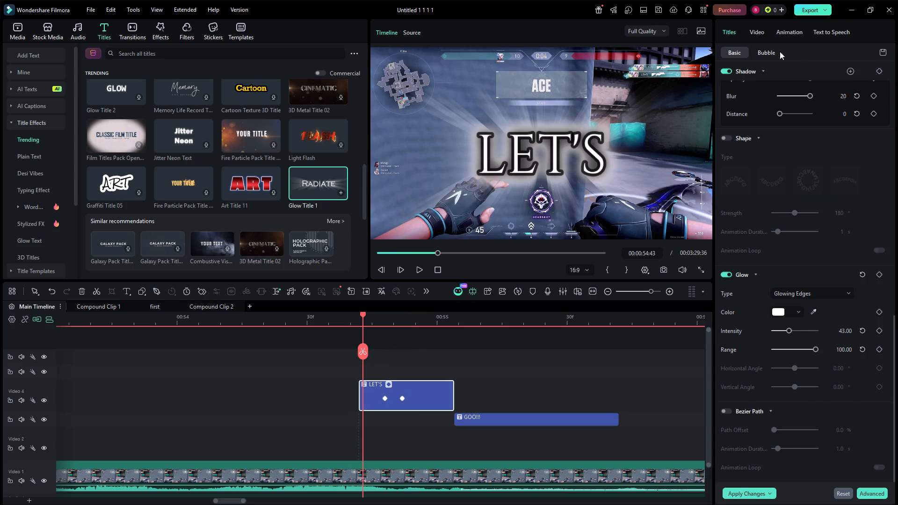
pyautogui.click(778, 32)
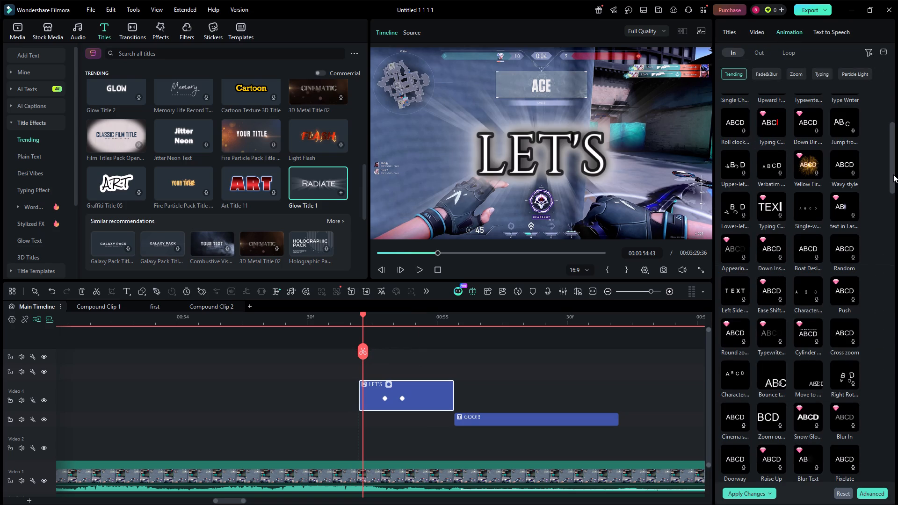
pyautogui.click(811, 204)
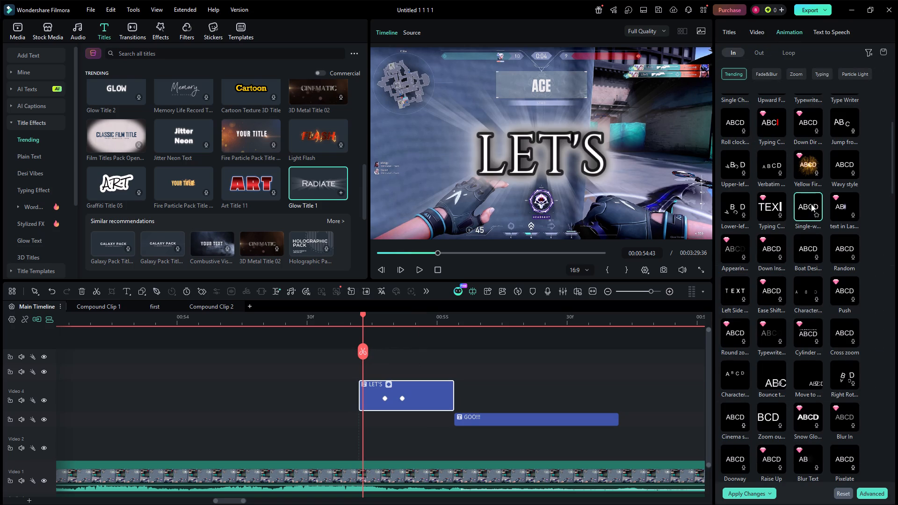
# Apply the white preset with dark outline to the GOO!!! title and set its scale to about 58.44.
pyautogui.click(455, 357)
pyautogui.moveTo(362, 318); pyautogui.dragTo(392, 319)
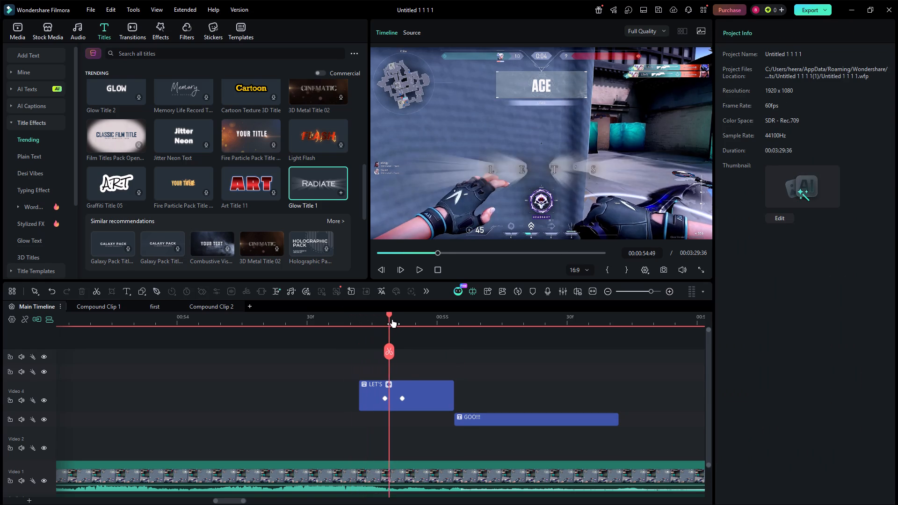
pyautogui.moveTo(392, 319); pyautogui.dragTo(485, 329)
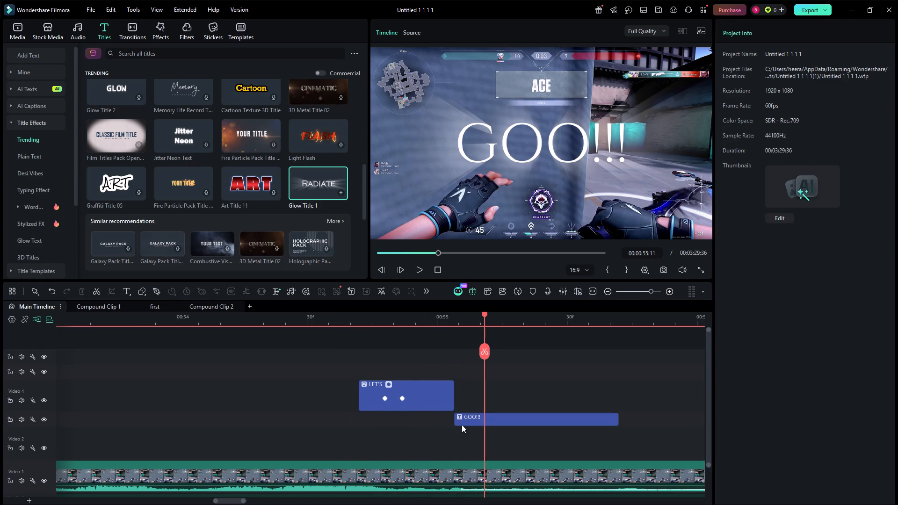
pyautogui.click(478, 420)
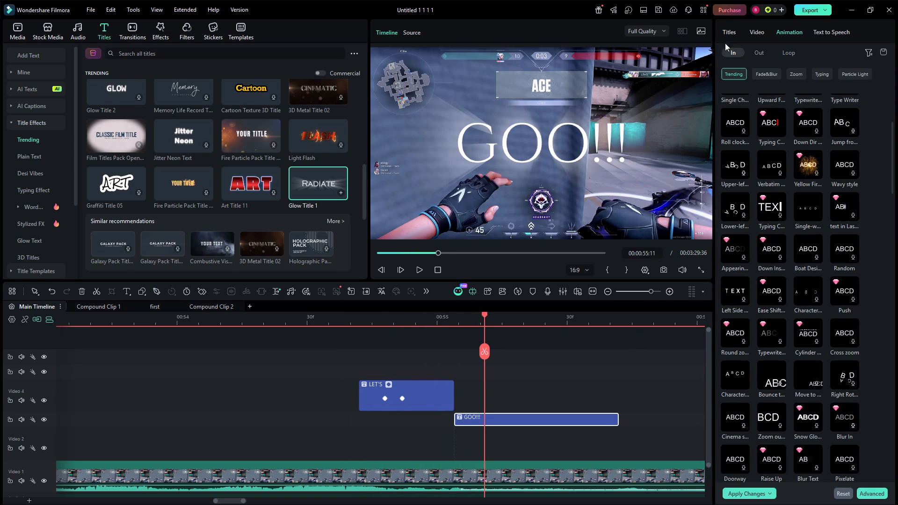
pyautogui.click(732, 30)
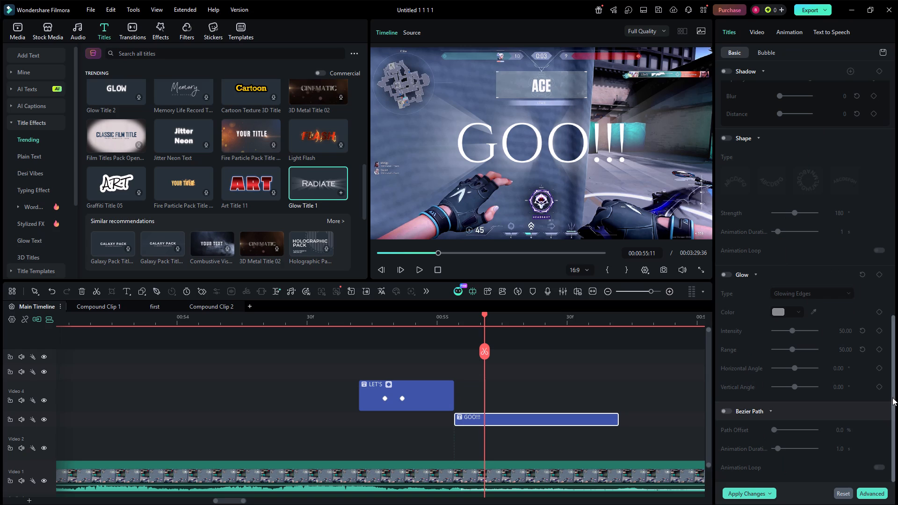
pyautogui.moveTo(892, 397); pyautogui.dragTo(891, 114)
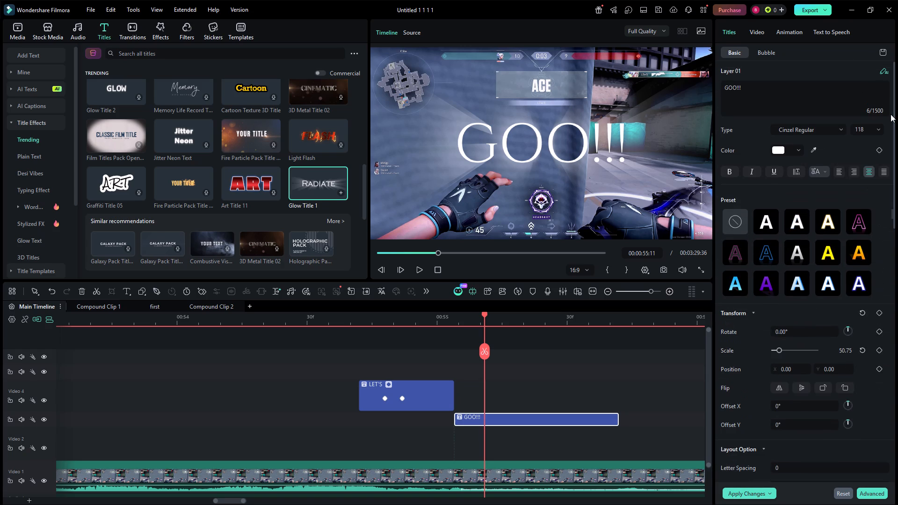
pyautogui.click(790, 214)
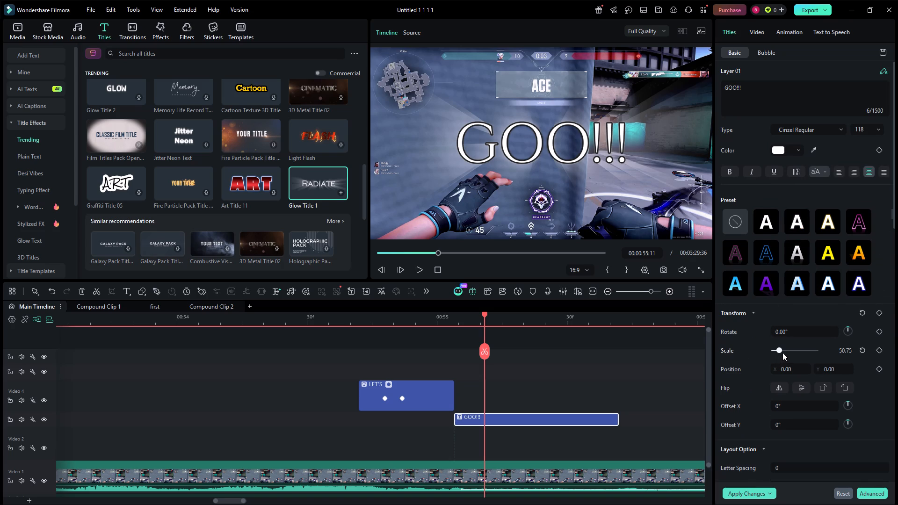
pyautogui.moveTo(780, 353); pyautogui.dragTo(780, 358)
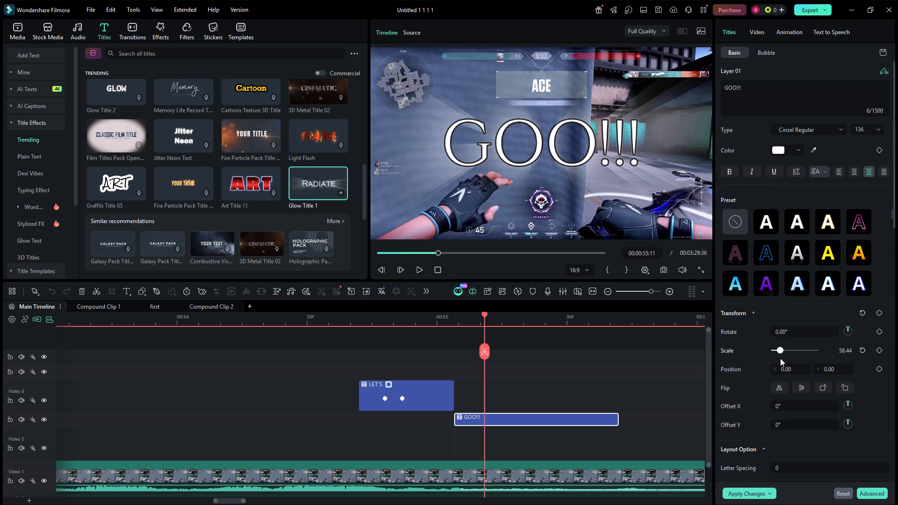
pyautogui.moveTo(780, 358); pyautogui.dragTo(780, 359)
# Set the GOO!!! title's Outline to blur 10 and thickness 5.
pyautogui.moveTo(894, 210); pyautogui.dragTo(895, 275)
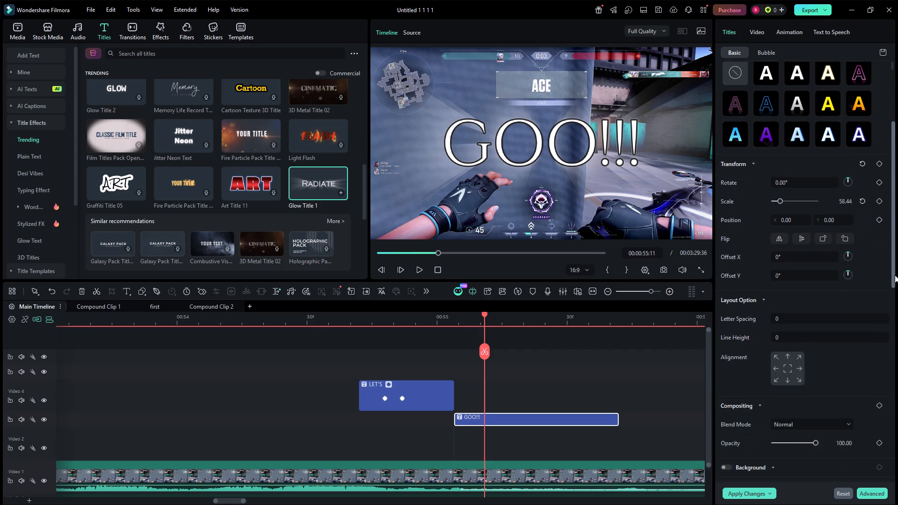
pyautogui.moveTo(895, 275); pyautogui.dragTo(897, 366)
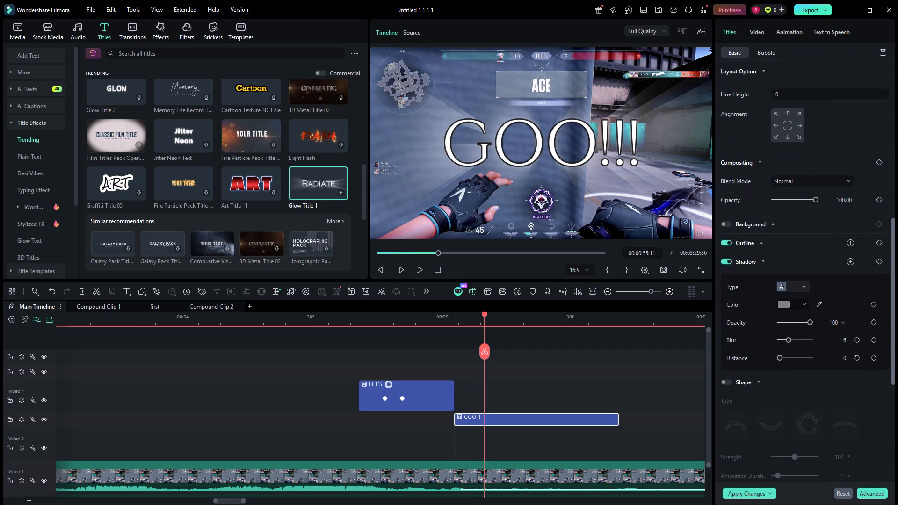
pyautogui.moveTo(897, 366); pyautogui.dragTo(897, 367)
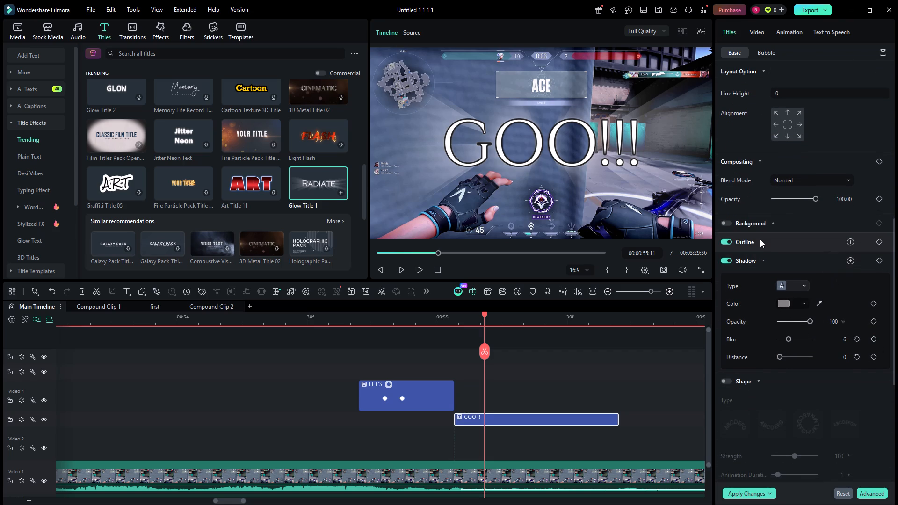
pyautogui.click(760, 239)
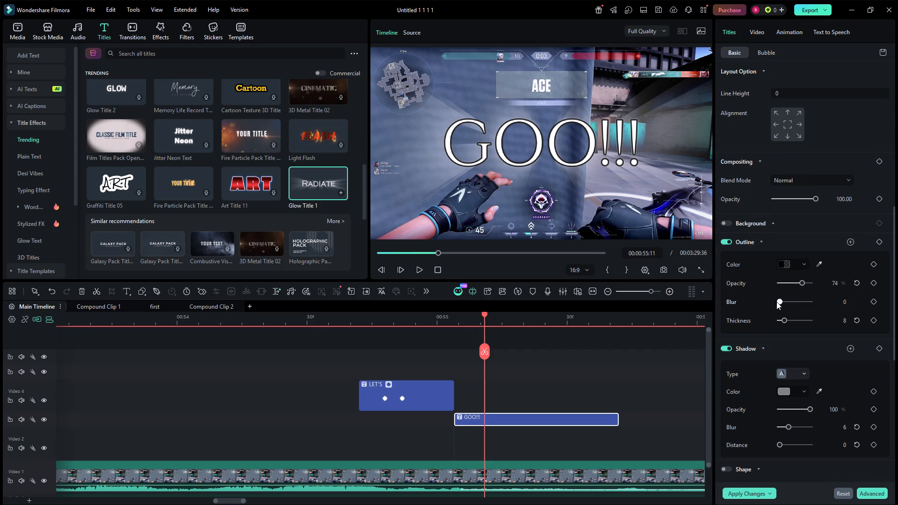
pyautogui.moveTo(780, 302); pyautogui.dragTo(811, 301)
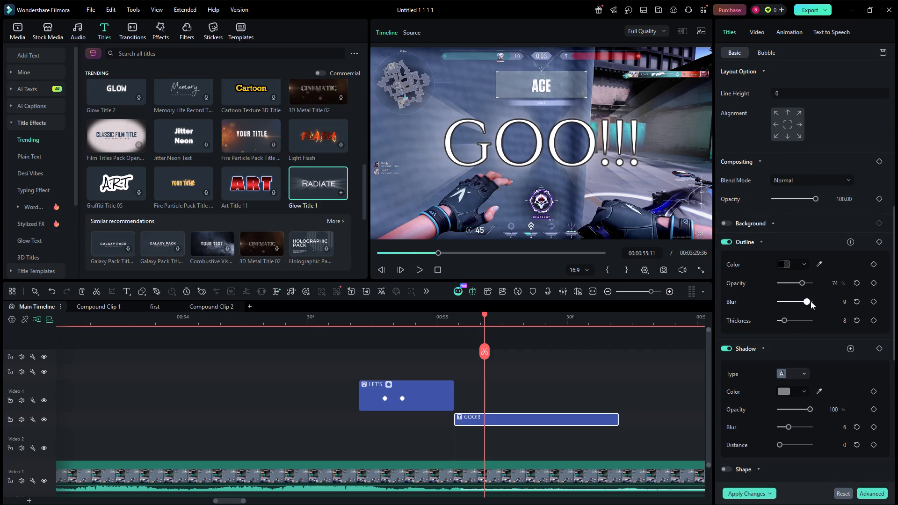
pyautogui.moveTo(811, 301); pyautogui.dragTo(820, 301)
pyautogui.click(785, 318)
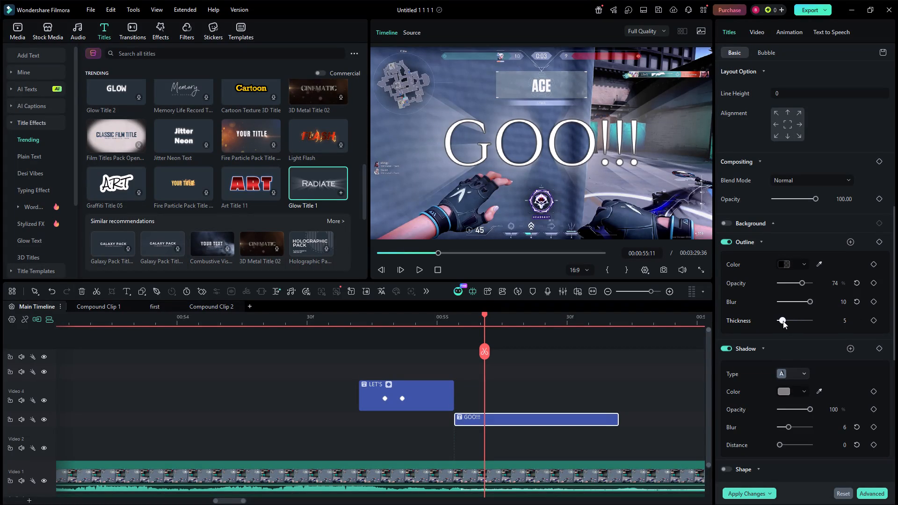
pyautogui.click(799, 268)
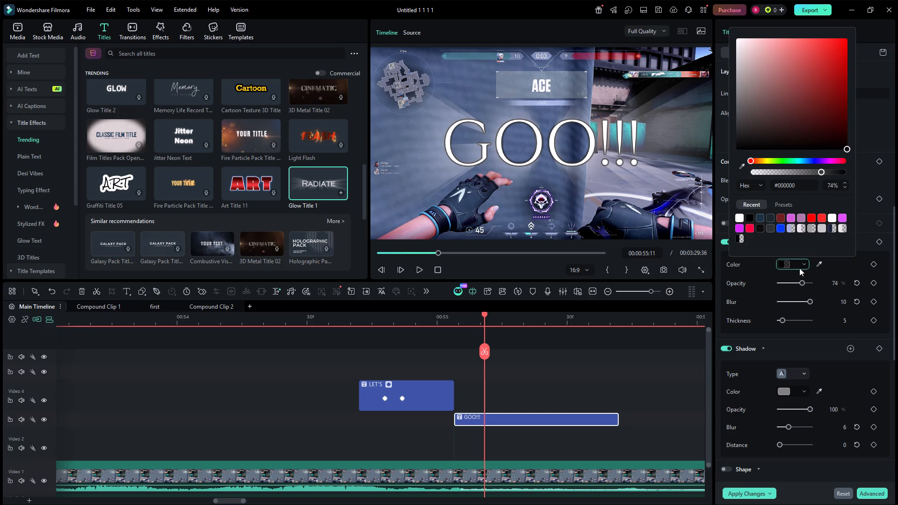
pyautogui.click(799, 268)
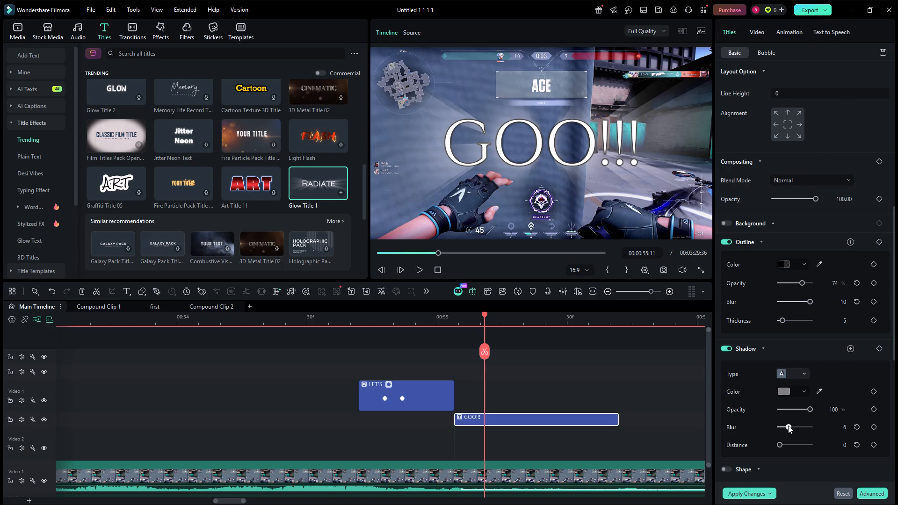
# Set the GOO!!! title's Shadow to blur 20, distance 0 and a black colour.
pyautogui.moveTo(788, 425); pyautogui.dragTo(817, 423)
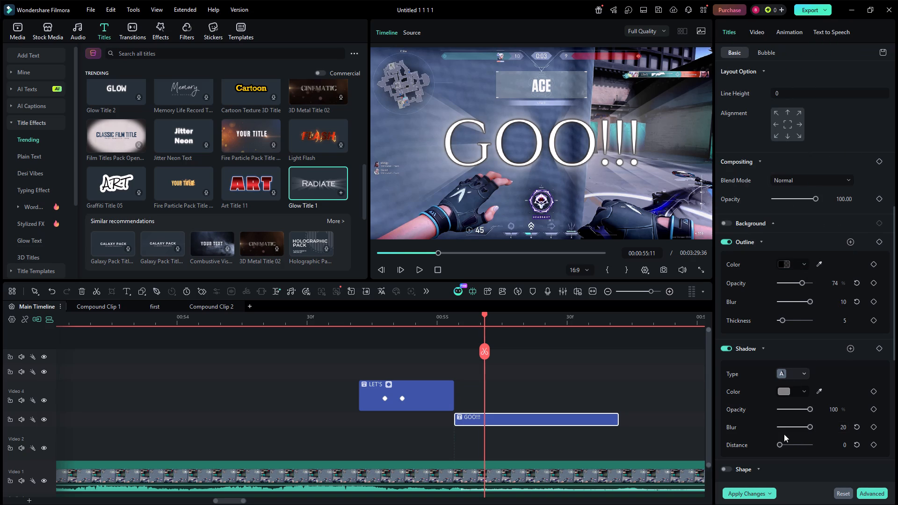
pyautogui.moveTo(779, 443); pyautogui.dragTo(759, 445)
pyautogui.click(795, 396)
pyautogui.moveTo(788, 246); pyautogui.dragTo(776, 326)
pyautogui.click(765, 409)
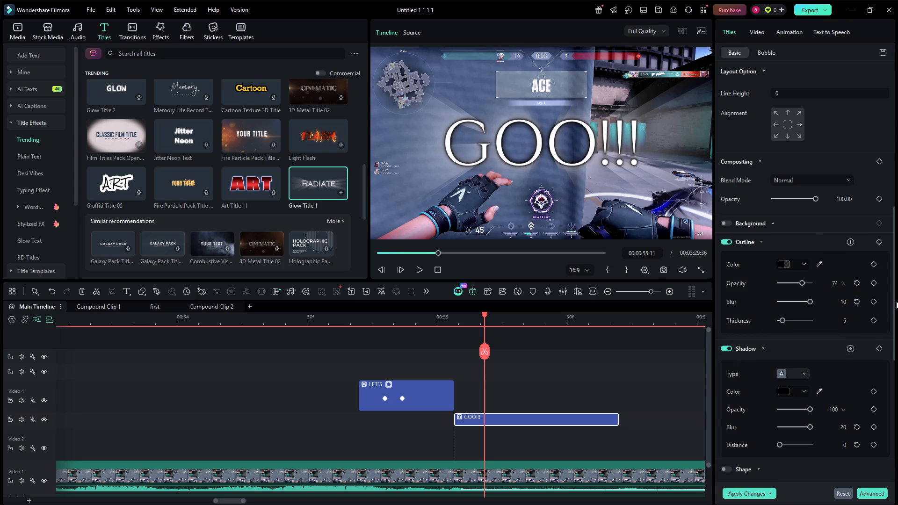
# Turn on the GOO!!! title's Glow in black #000000, with intensity 27 and range 100.
pyautogui.moveTo(895, 306); pyautogui.dragTo(895, 423)
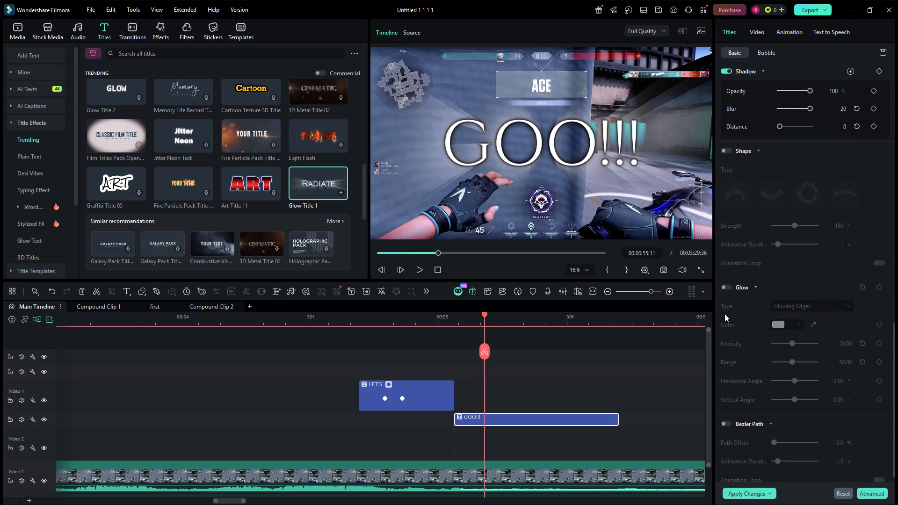
pyautogui.click(732, 285)
pyautogui.click(756, 390)
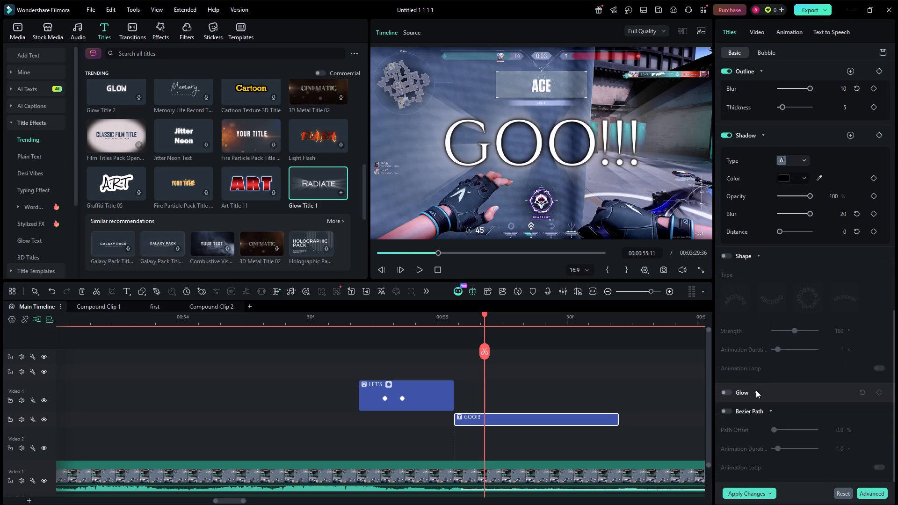
pyautogui.click(732, 390)
pyautogui.click(728, 393)
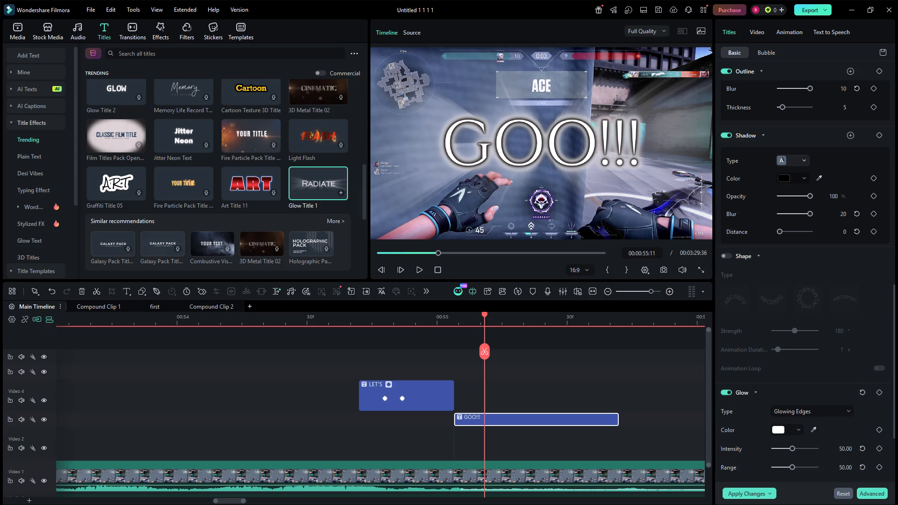
pyautogui.moveTo(893, 334); pyautogui.dragTo(893, 422)
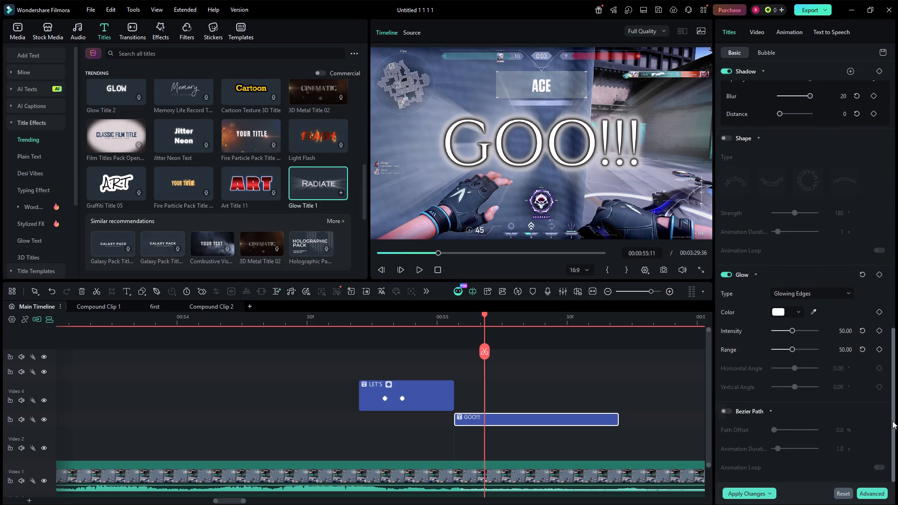
pyautogui.click(782, 311)
pyautogui.moveTo(781, 190); pyautogui.dragTo(780, 214)
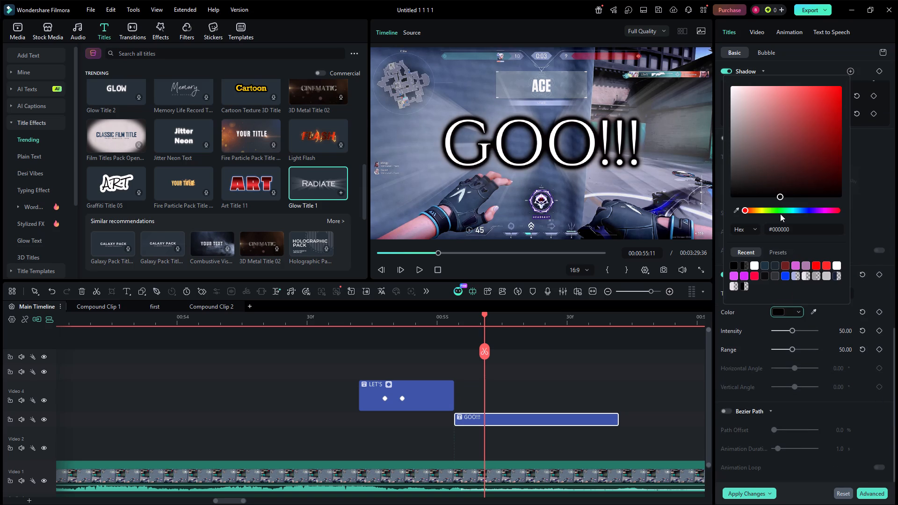
pyautogui.moveTo(780, 214); pyautogui.dragTo(694, 0)
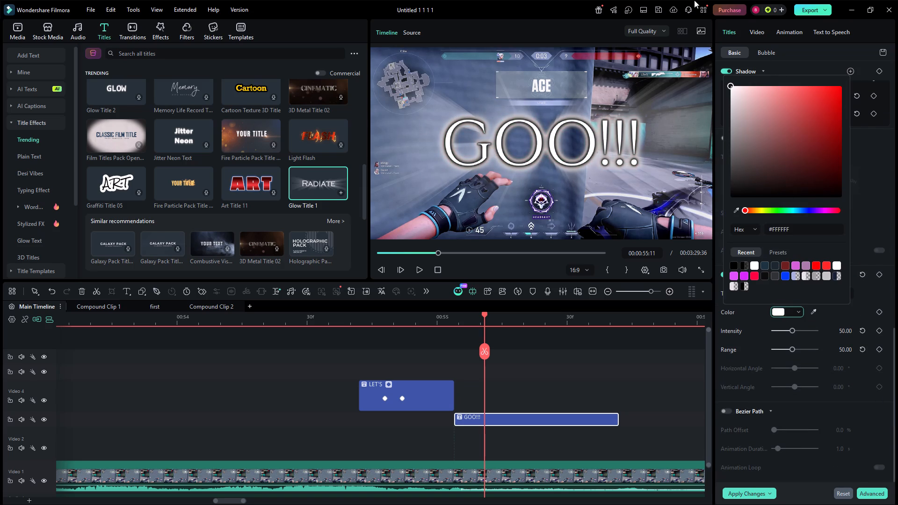
pyautogui.moveTo(694, 0); pyautogui.dragTo(691, 0)
pyautogui.moveTo(757, 130); pyautogui.dragTo(754, 287)
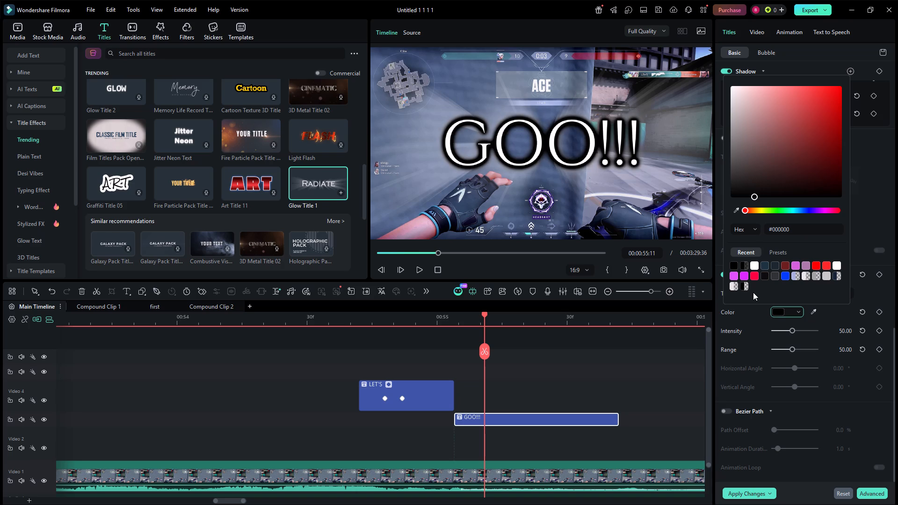
pyautogui.click(741, 351)
pyautogui.moveTo(792, 330); pyautogui.dragTo(782, 333)
pyautogui.moveTo(793, 350); pyautogui.dragTo(813, 346)
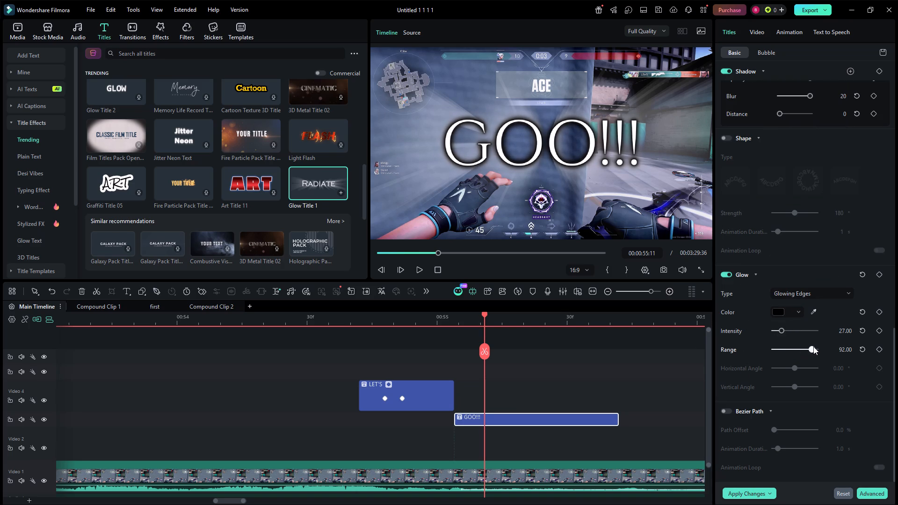
pyautogui.moveTo(813, 346); pyautogui.dragTo(829, 346)
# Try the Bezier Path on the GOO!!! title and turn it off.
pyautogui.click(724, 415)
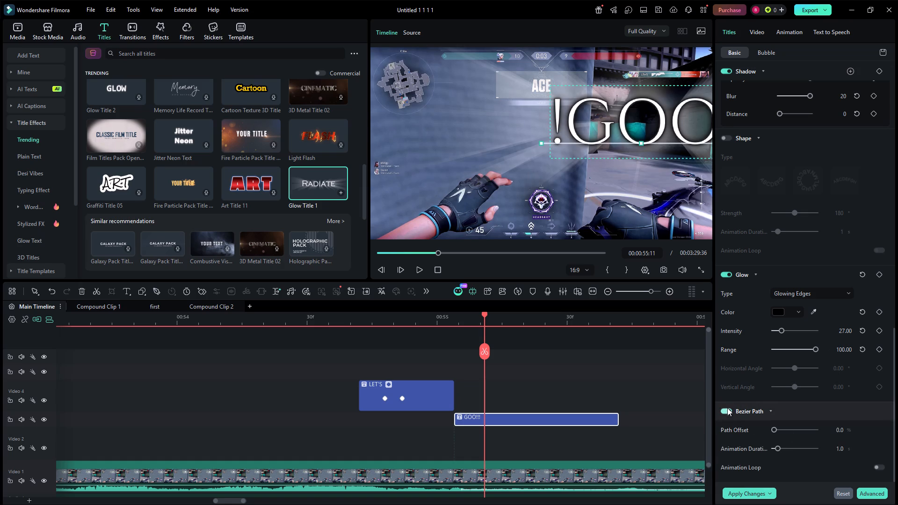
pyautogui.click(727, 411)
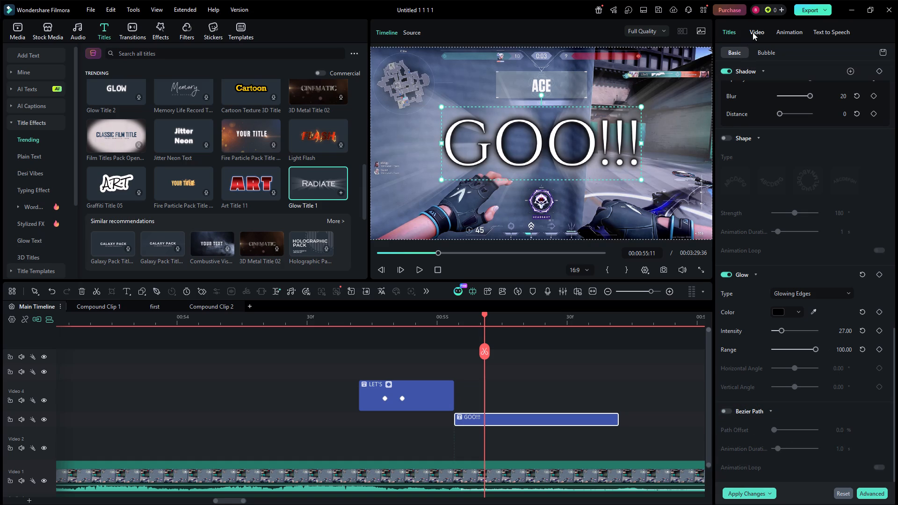
# Apply the Single-word Enlargement entrance animation to the GOO!!! title with a duration of 0.25.
pyautogui.click(753, 32)
pyautogui.click(785, 34)
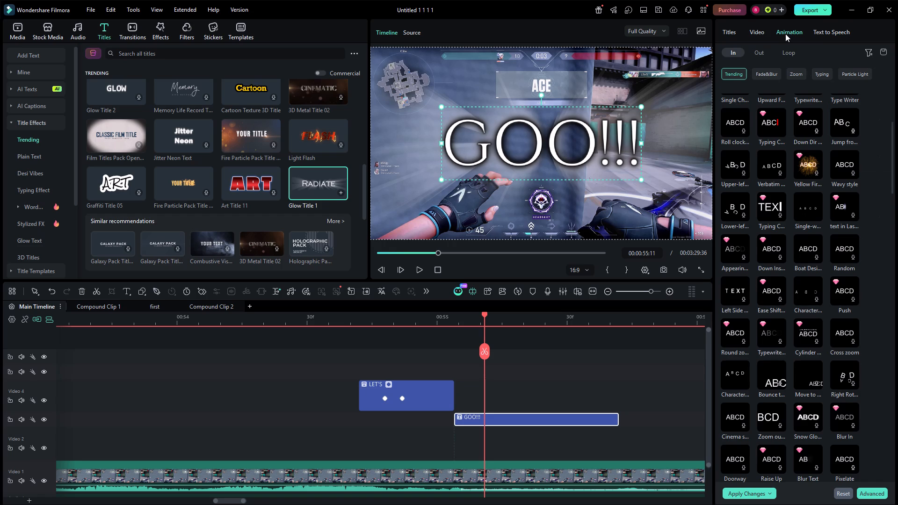
pyautogui.click(805, 201)
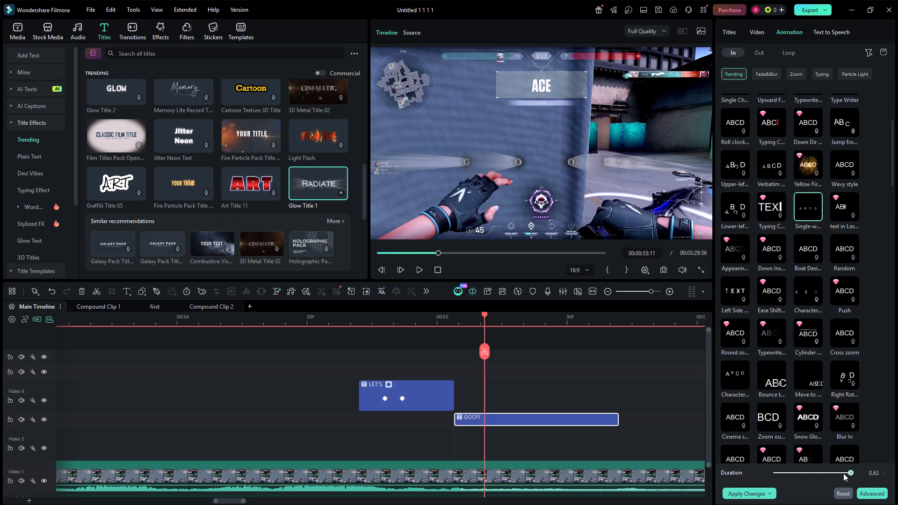
pyautogui.moveTo(843, 474); pyautogui.dragTo(786, 481)
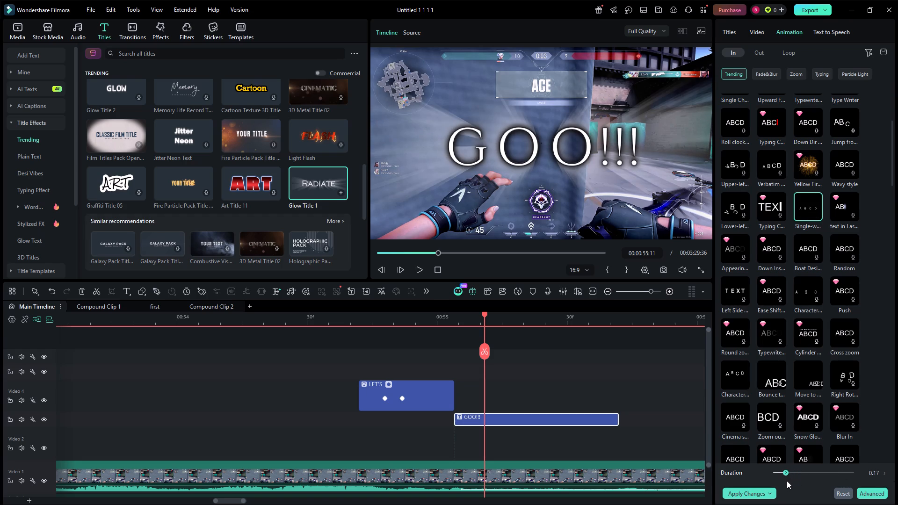
pyautogui.moveTo(786, 473); pyautogui.dragTo(809, 471)
pyautogui.moveTo(808, 472); pyautogui.dragTo(805, 474)
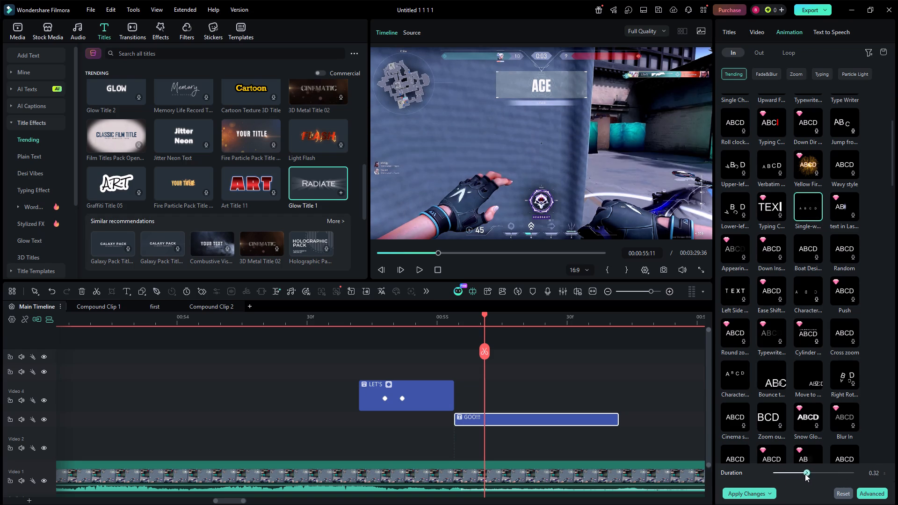
pyautogui.moveTo(805, 474); pyautogui.dragTo(797, 475)
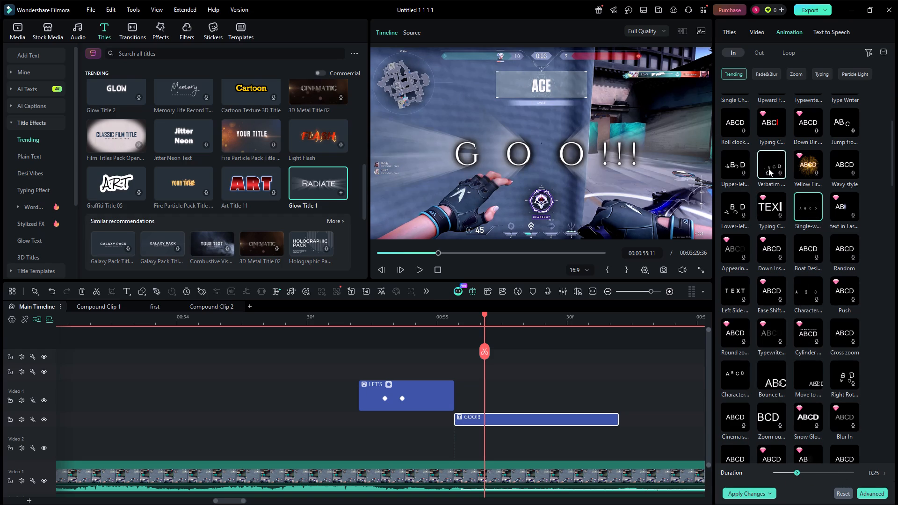
# Apply the Blur Glow Out exit animation to the GOO!!! title with a duration of 0.23.
pyautogui.click(760, 53)
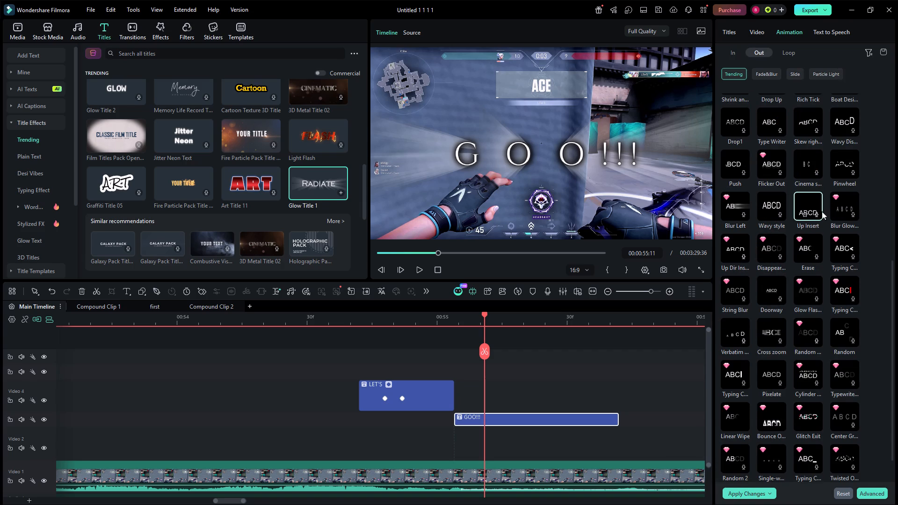
pyautogui.click(851, 215)
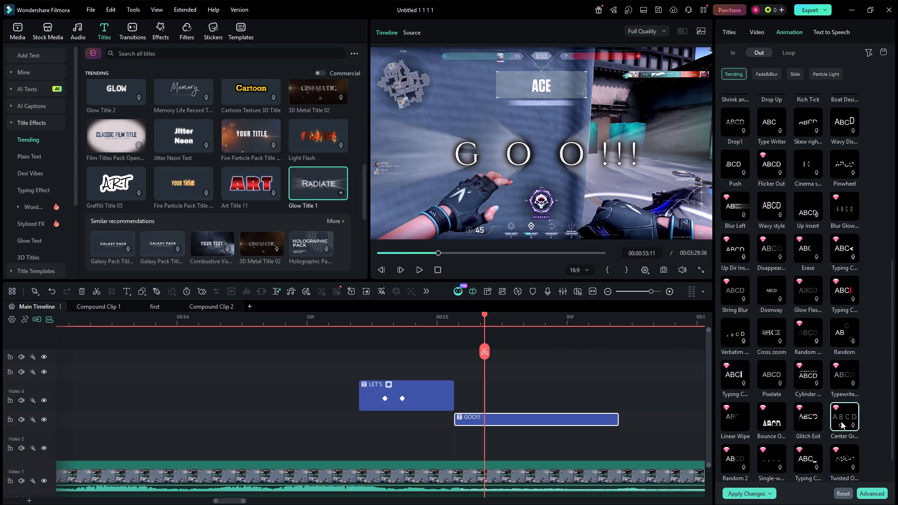
pyautogui.click(848, 206)
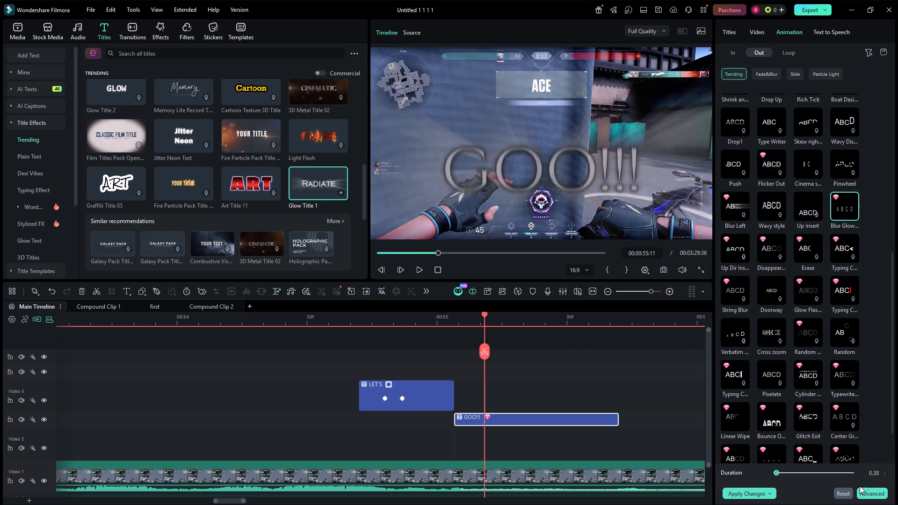
pyautogui.moveTo(775, 473); pyautogui.dragTo(822, 474)
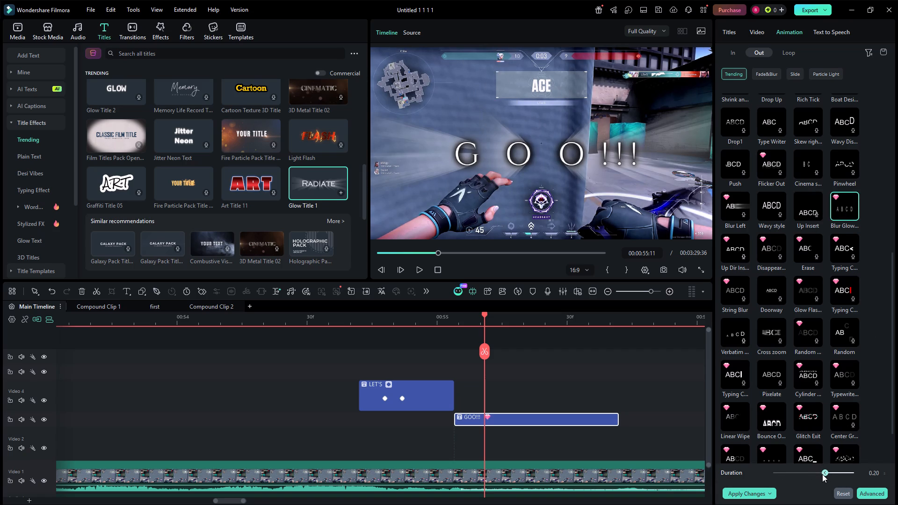
pyautogui.moveTo(822, 474); pyautogui.dragTo(817, 476)
# Apply the Blur Glow Out exit animation to the LET'S title.
pyautogui.click(420, 400)
pyautogui.click(434, 313)
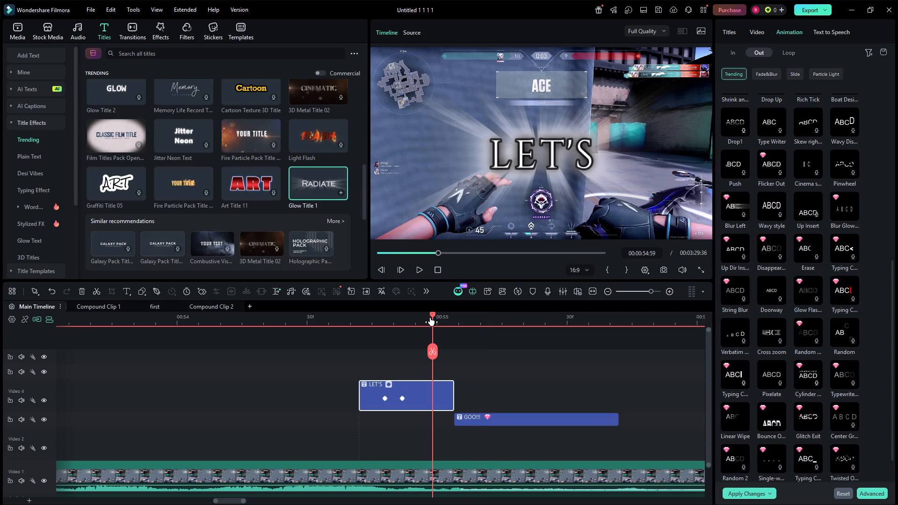
pyautogui.click(837, 202)
pyautogui.click(841, 209)
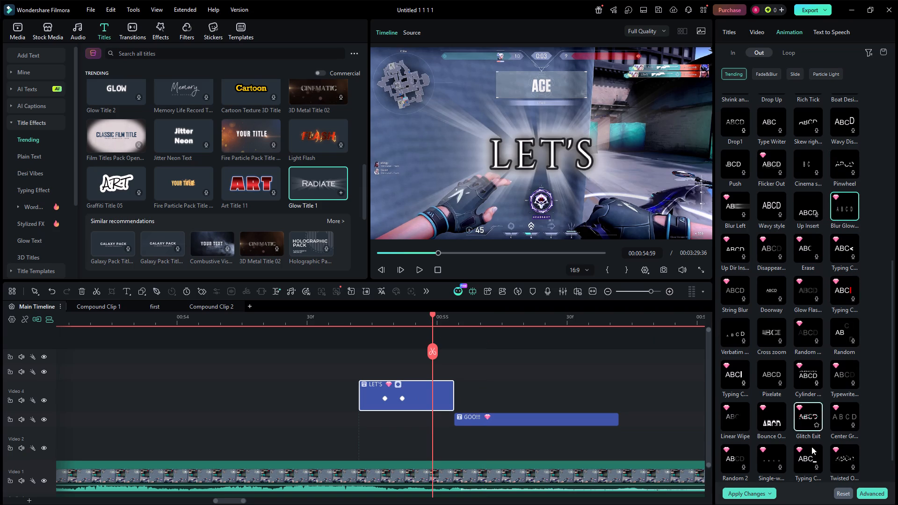
pyautogui.tripleClick(850, 205)
pyautogui.click(432, 321)
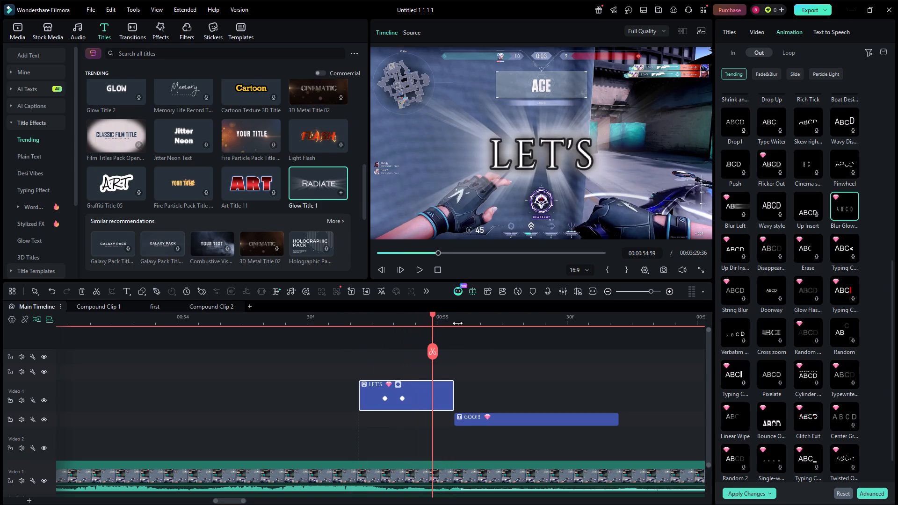
pyautogui.tripleClick(840, 212)
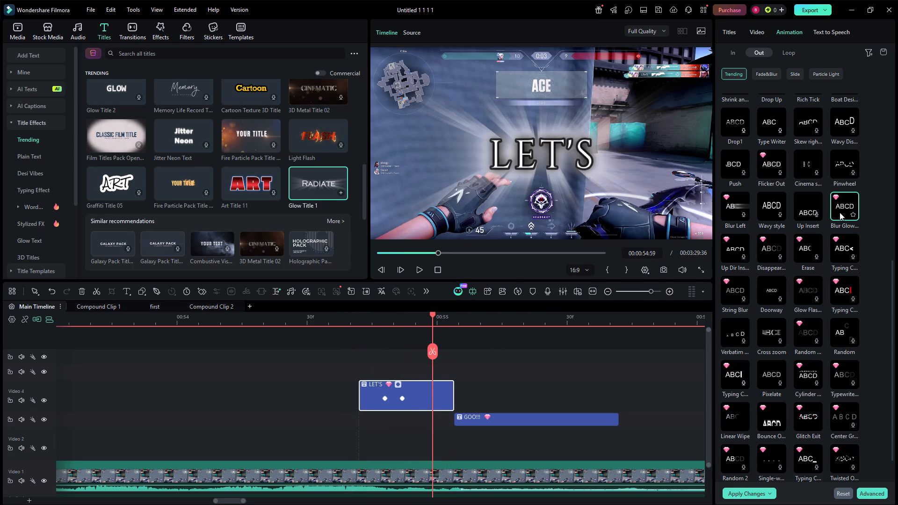
pyautogui.doubleClick(840, 212)
pyautogui.click(840, 212)
# Review the animated LET'S and GOO!!! titles through the end of the ACE clip, then return the playhead to the project's start.
pyautogui.moveTo(431, 322); pyautogui.dragTo(443, 320)
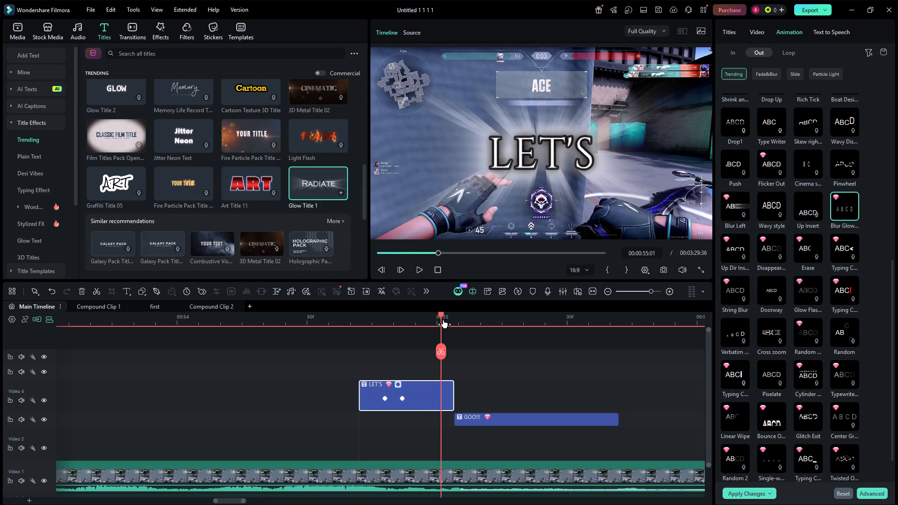
pyautogui.moveTo(443, 320); pyautogui.dragTo(482, 321)
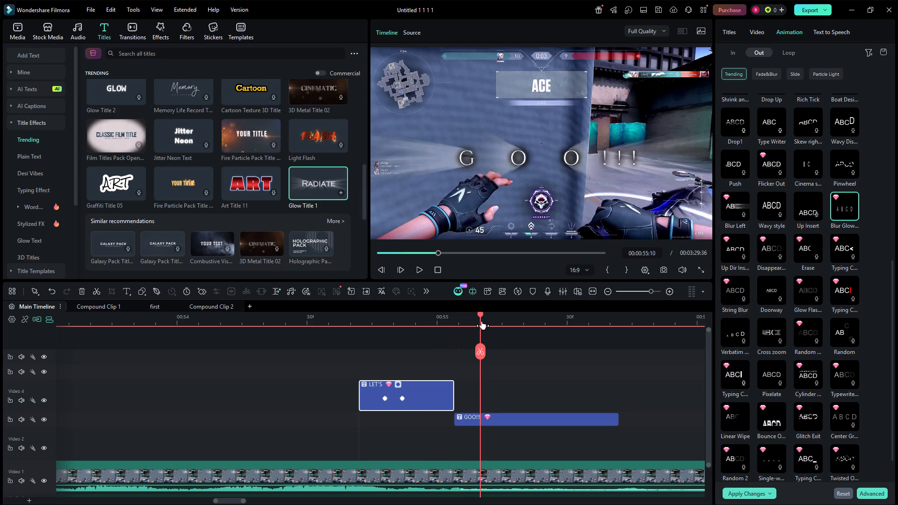
pyautogui.moveTo(482, 321); pyautogui.dragTo(589, 333)
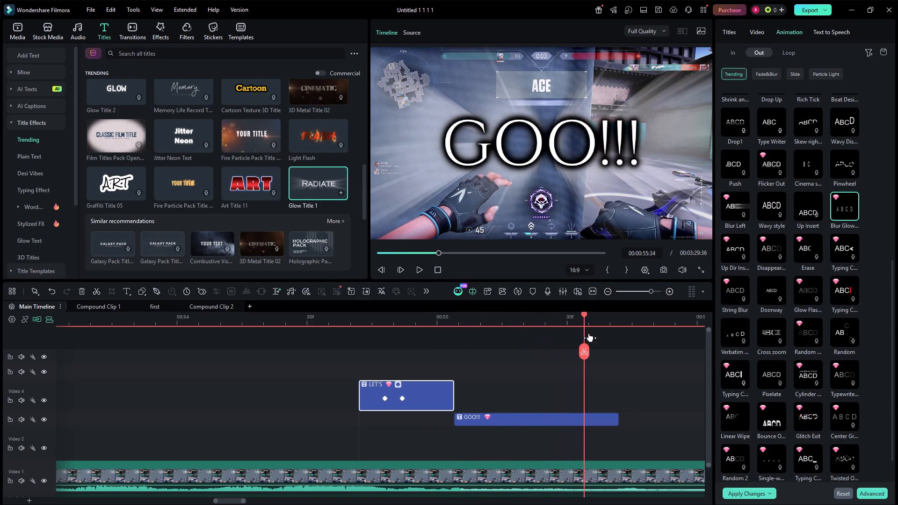
pyautogui.moveTo(589, 333); pyautogui.dragTo(411, 356)
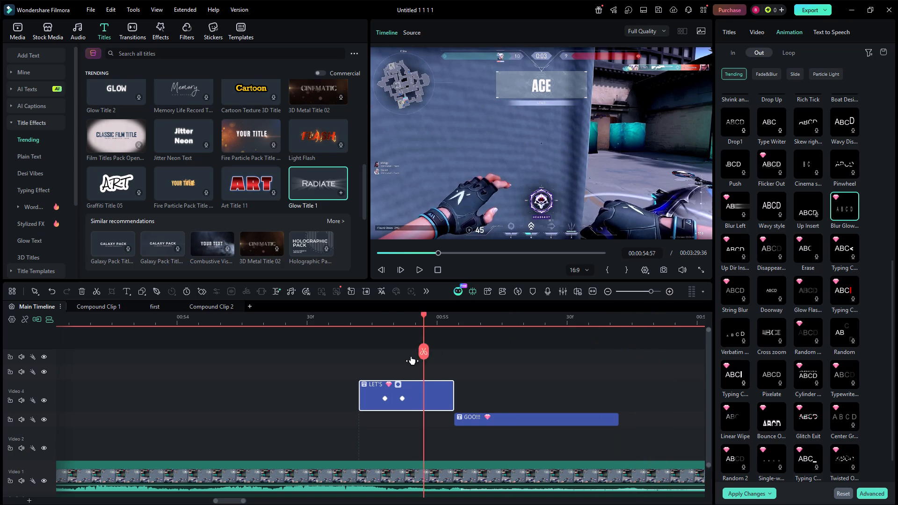
pyautogui.moveTo(411, 356); pyautogui.dragTo(343, 367)
pyautogui.click(418, 264)
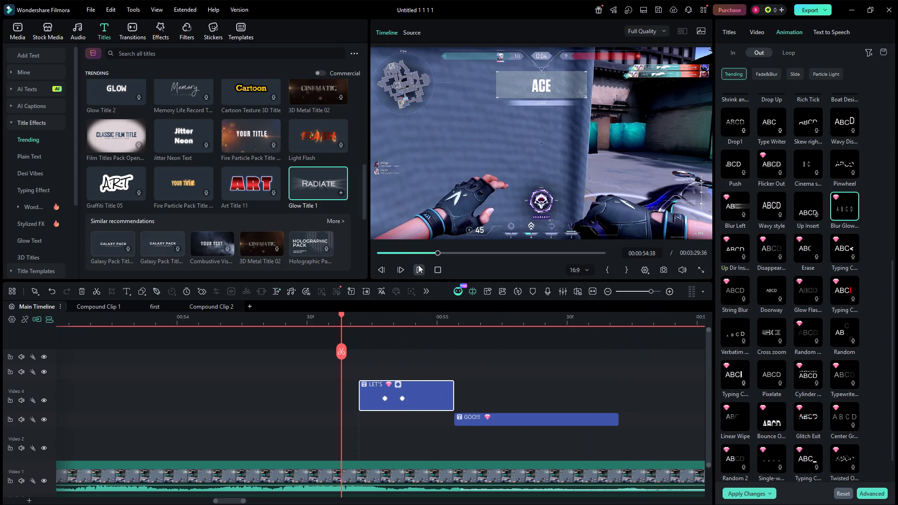
pyautogui.click(418, 265)
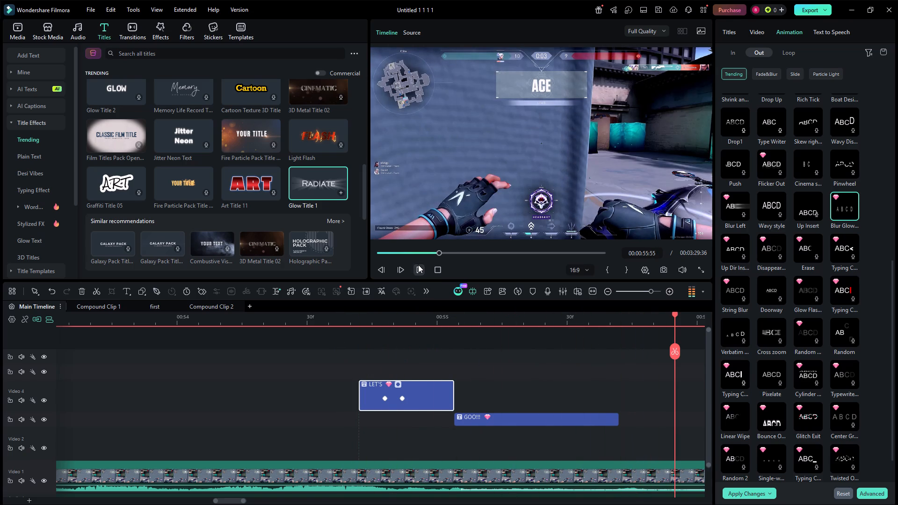
pyautogui.click(418, 265)
pyautogui.click(418, 265)
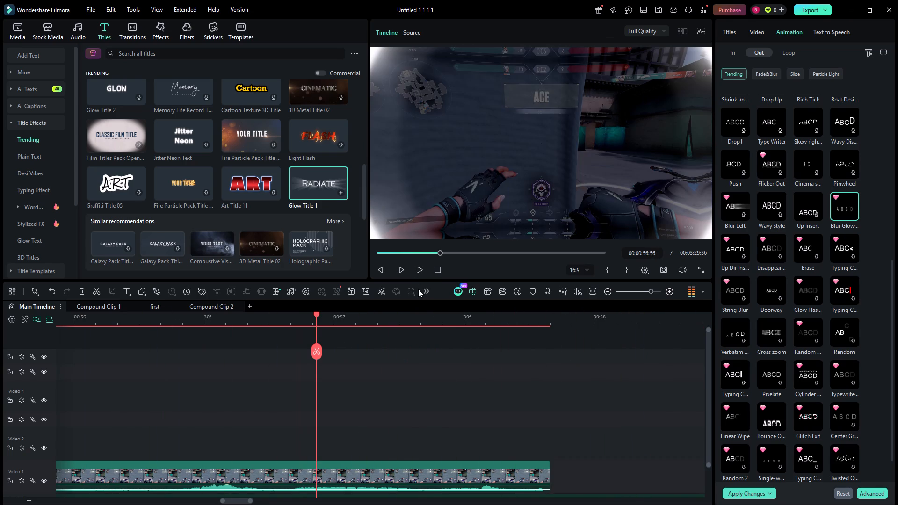
pyautogui.click(423, 274)
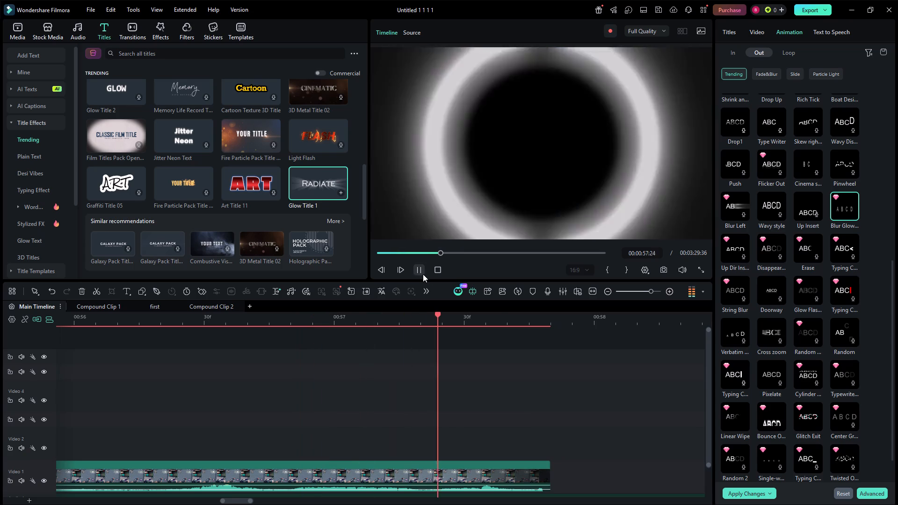
pyautogui.click(423, 274)
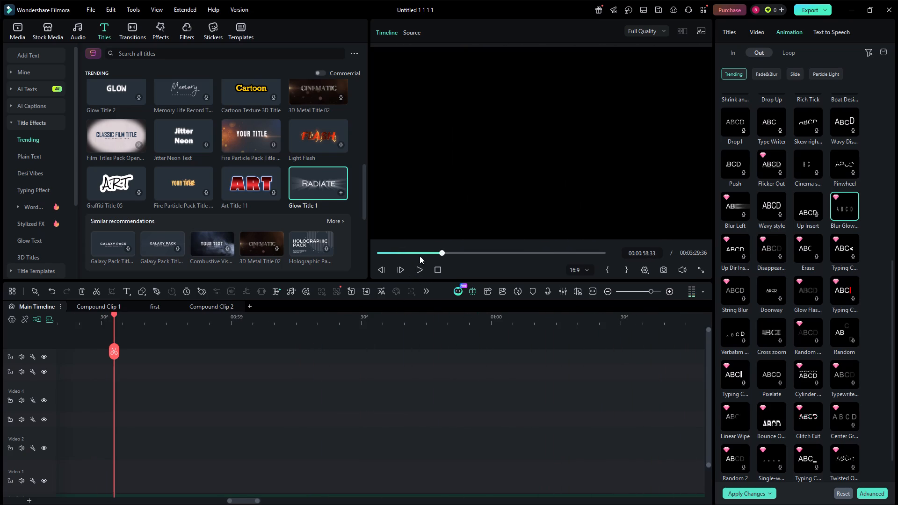
pyautogui.moveTo(420, 255); pyautogui.dragTo(379, 260)
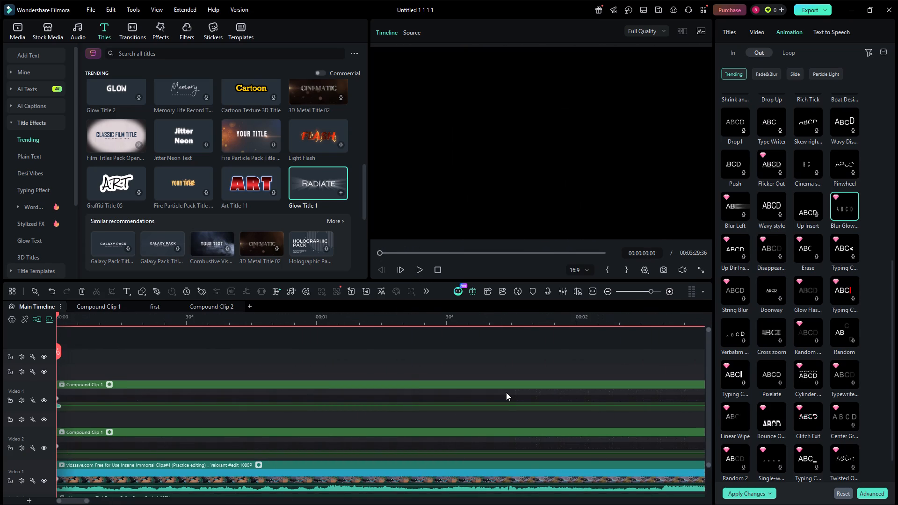
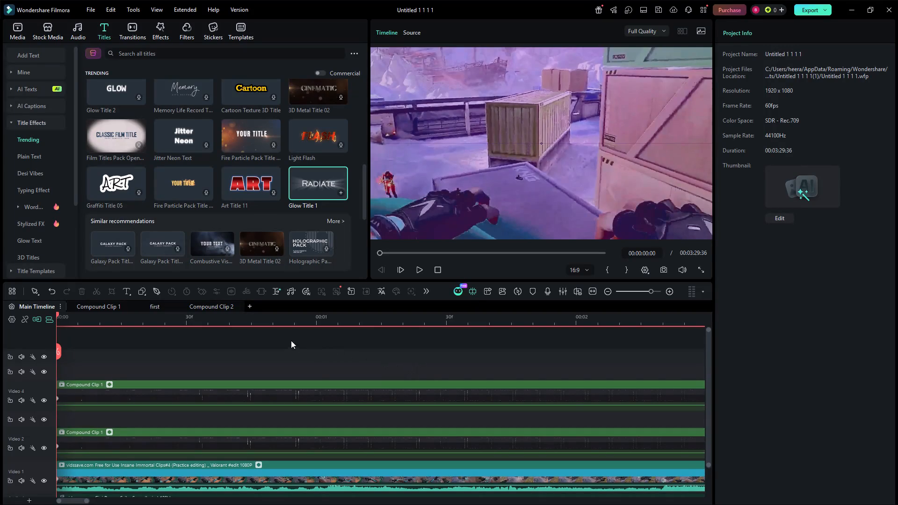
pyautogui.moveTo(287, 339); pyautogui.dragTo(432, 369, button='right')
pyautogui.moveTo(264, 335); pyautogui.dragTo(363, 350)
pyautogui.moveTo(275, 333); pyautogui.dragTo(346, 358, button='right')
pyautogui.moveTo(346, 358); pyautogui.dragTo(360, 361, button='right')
# Preview roughly the first two seconds of the montage from the project's start to check the opening effects.
pyautogui.click(140, 325)
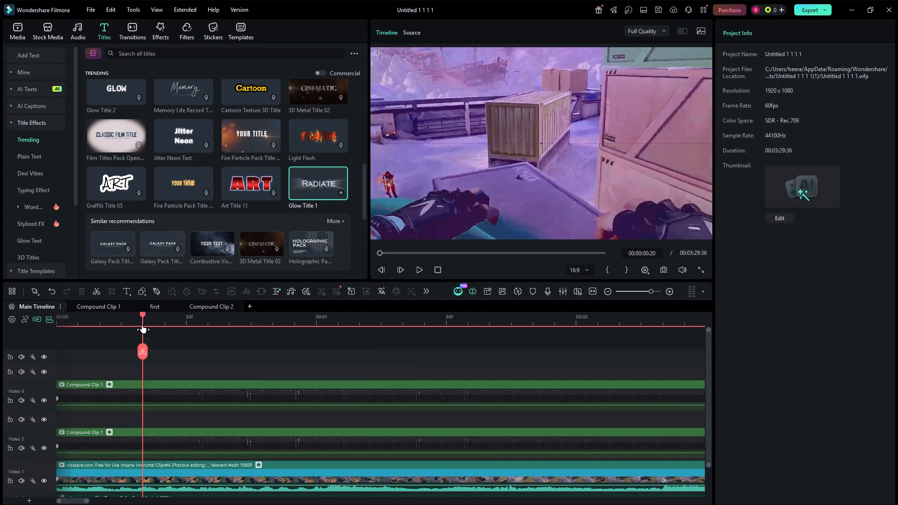
pyautogui.moveTo(142, 320); pyautogui.dragTo(65, 325)
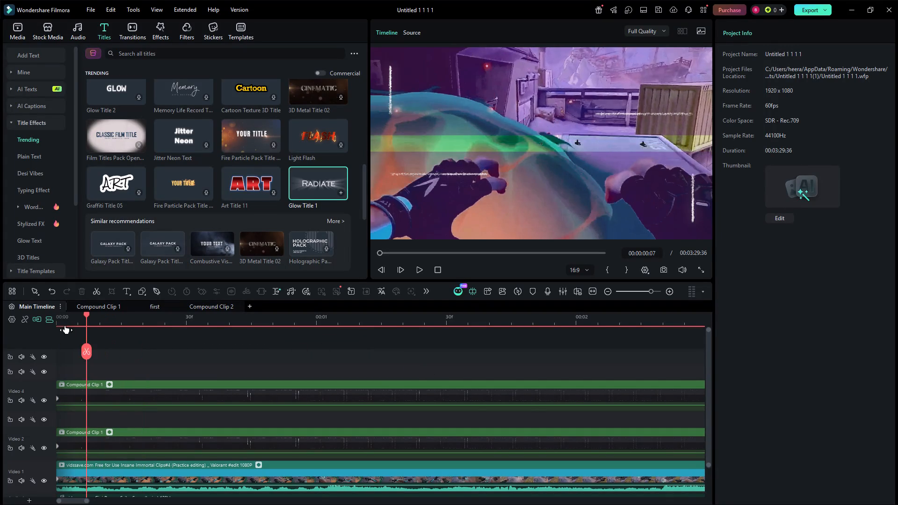
pyautogui.moveTo(65, 325); pyautogui.dragTo(0, 360)
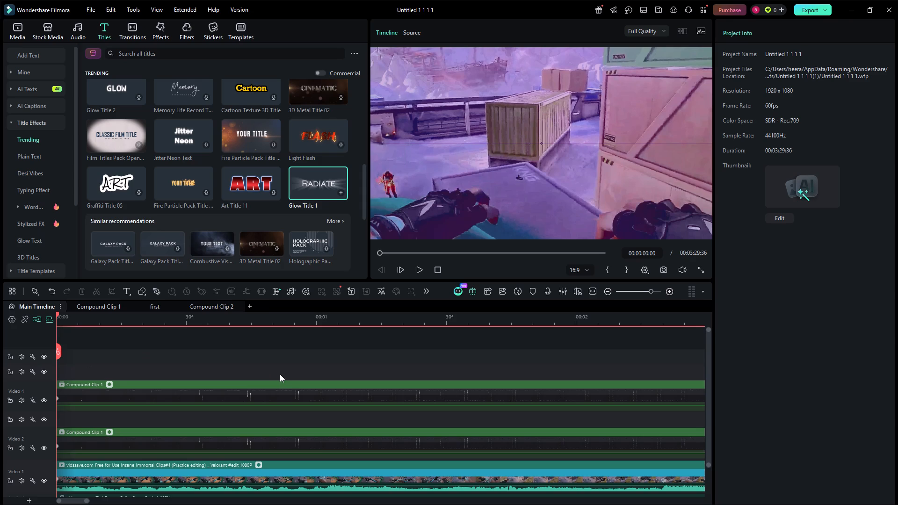
pyautogui.moveTo(289, 370); pyautogui.dragTo(276, 359, button='right')
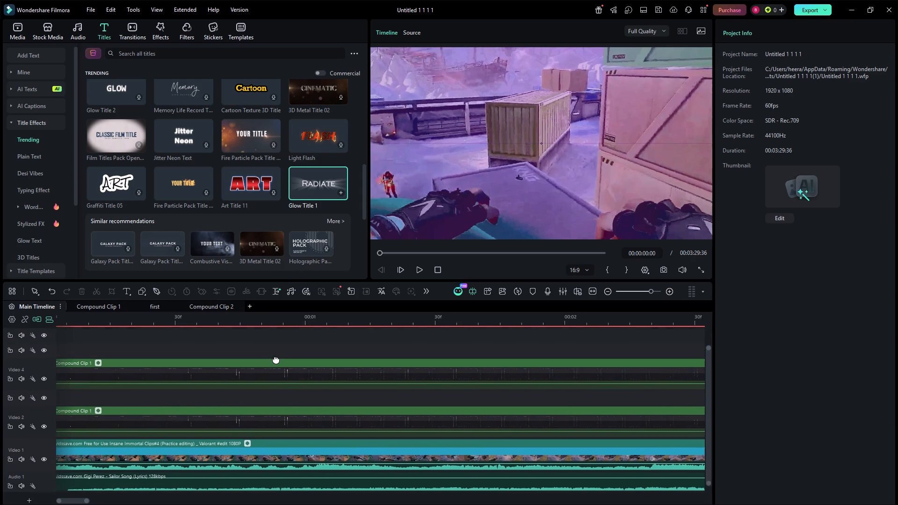
pyautogui.moveTo(276, 359); pyautogui.dragTo(420, 454, button='right')
pyautogui.click(419, 272)
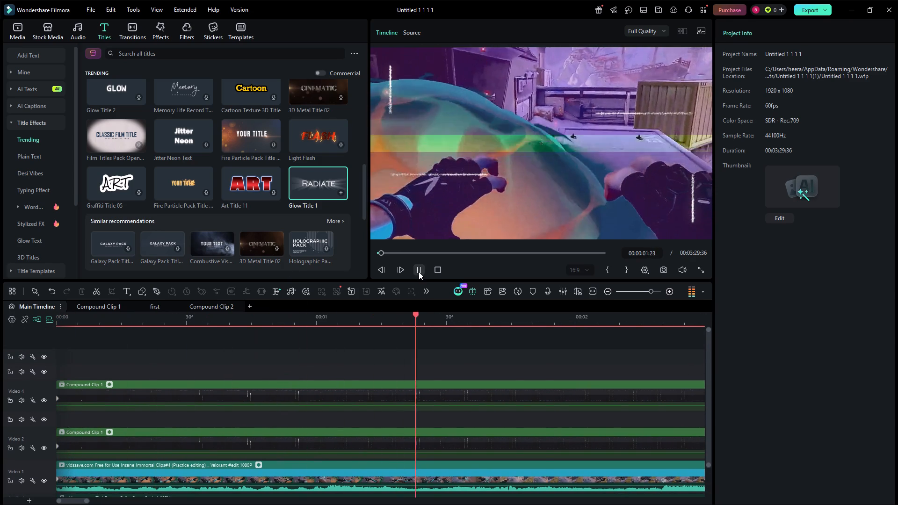
pyautogui.click(419, 272)
pyautogui.moveTo(466, 349); pyautogui.dragTo(352, 349, button='right')
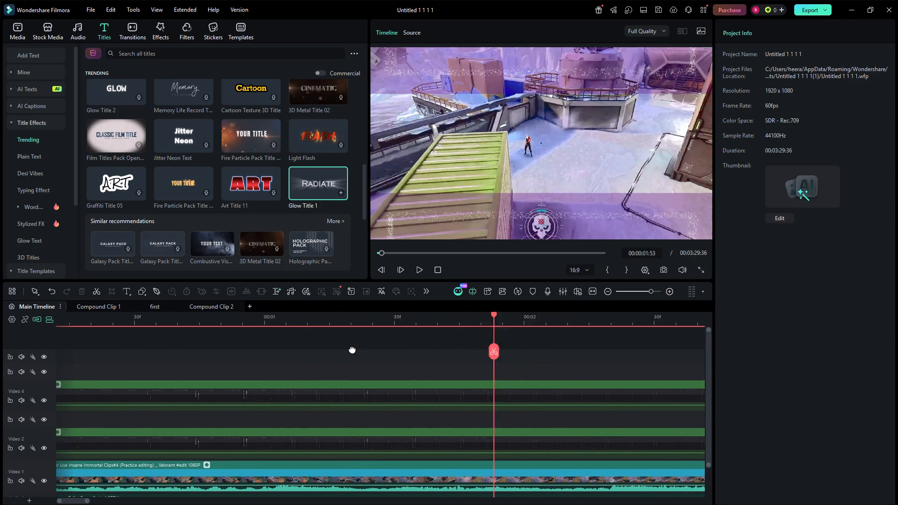
pyautogui.moveTo(352, 349); pyautogui.dragTo(336, 349, button='right')
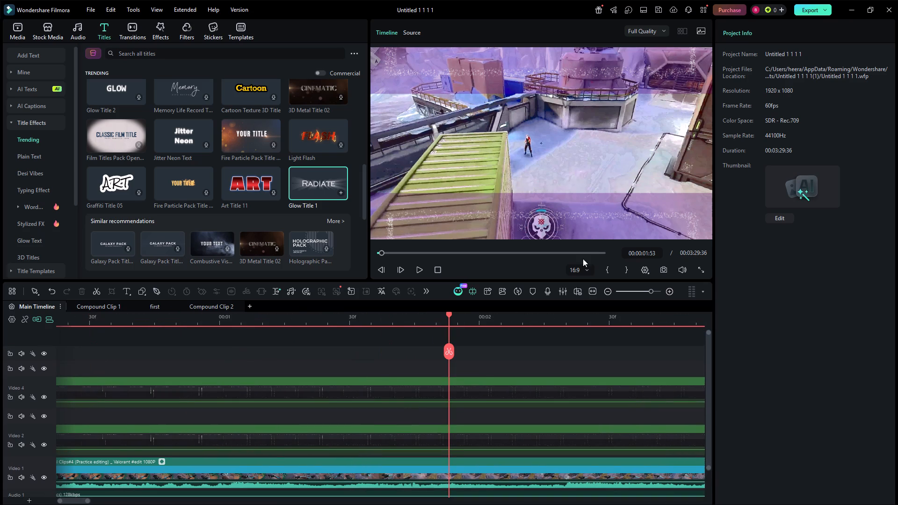
# Close the editor, saving the project as Untitled 1 1 1 1 1 on exit.
pyautogui.click(886, 7)
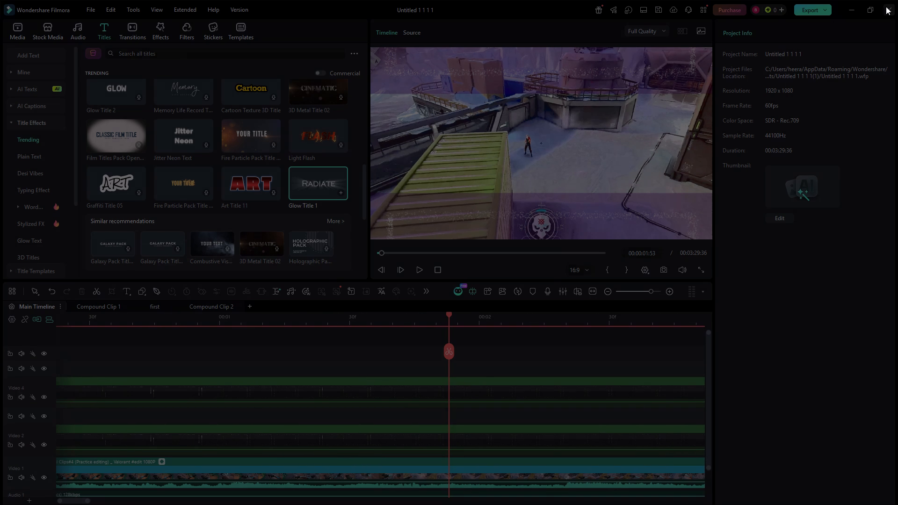
pyautogui.click(486, 262)
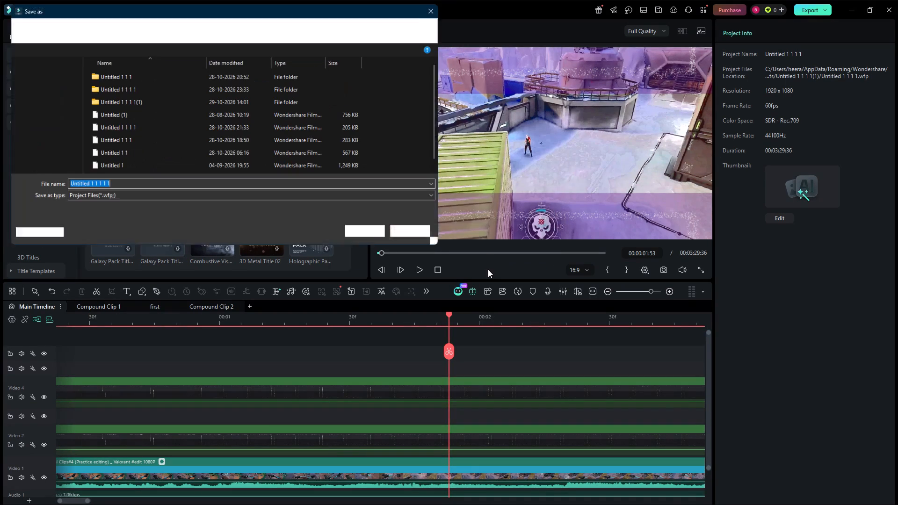
pyautogui.click(370, 232)
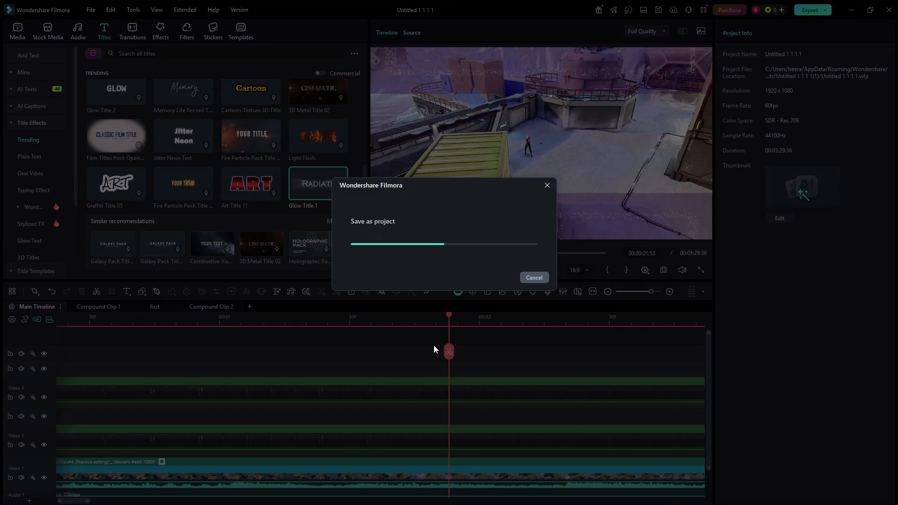
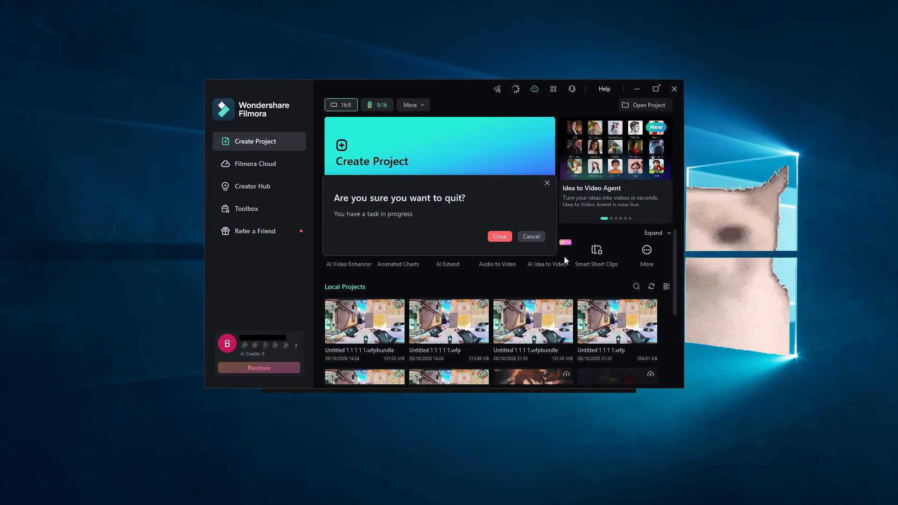
# Dismiss the one-year purchase offer and quit Filmora completely from its start window, accepting the exit despite the running task.
pyautogui.click(511, 238)
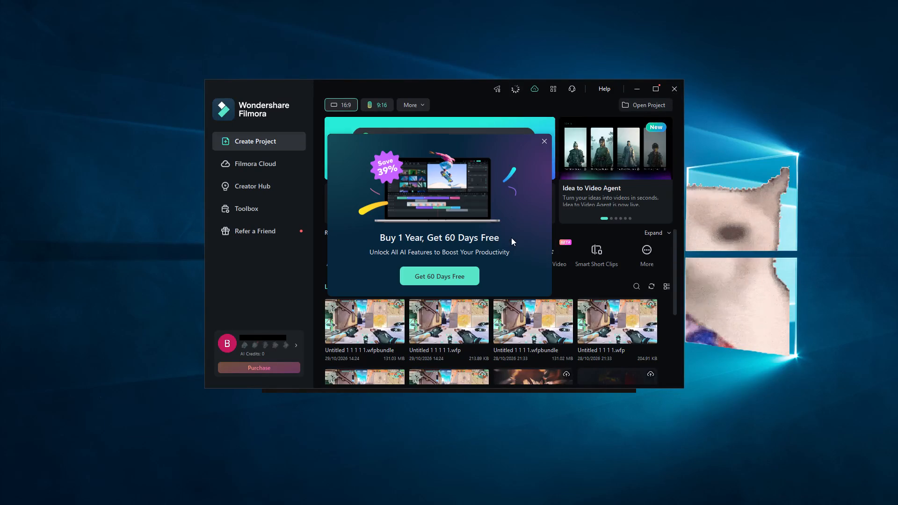
pyautogui.click(549, 141)
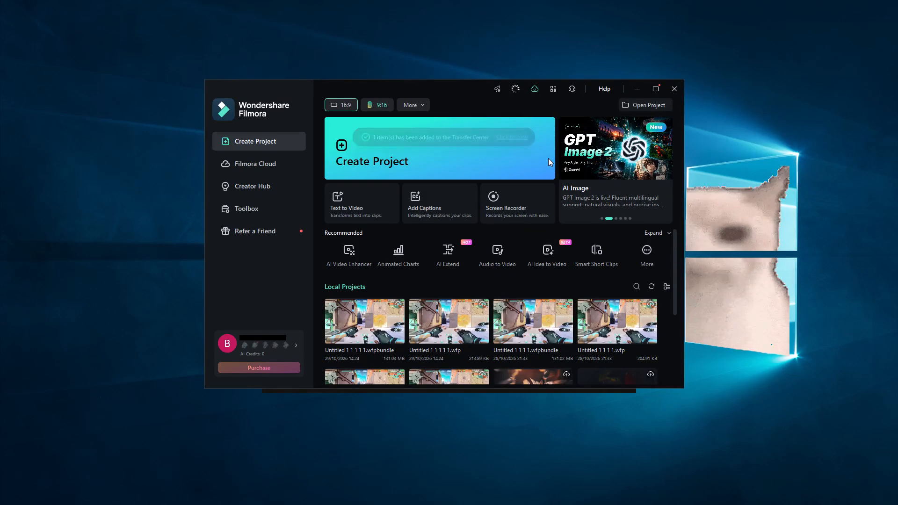
pyautogui.click(675, 87)
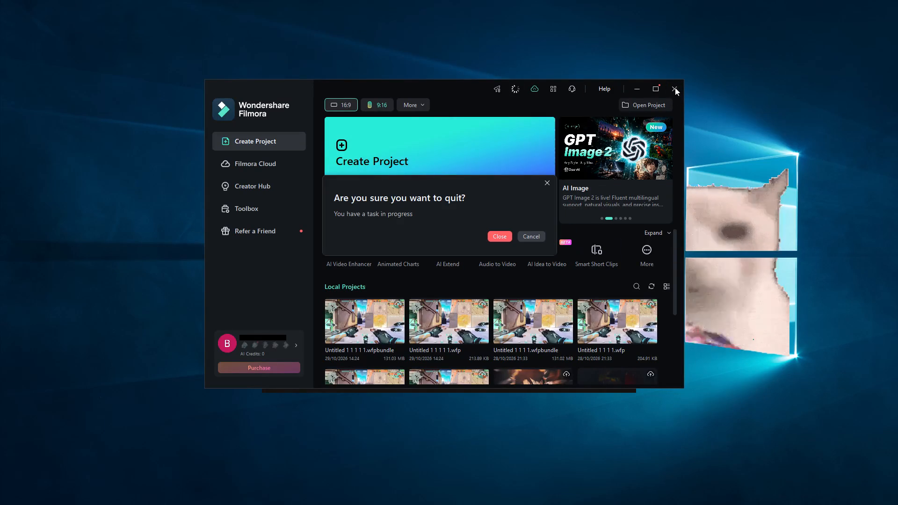
pyautogui.click(500, 234)
pyautogui.click(522, 228)
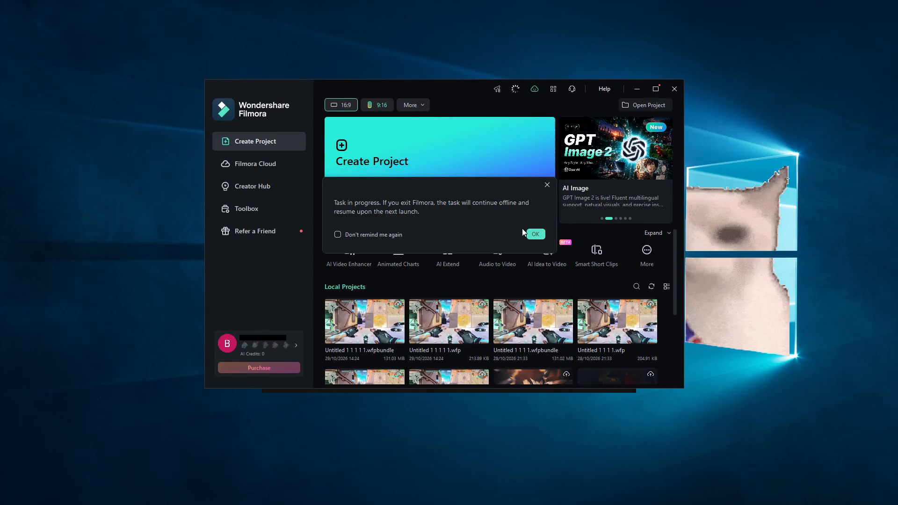